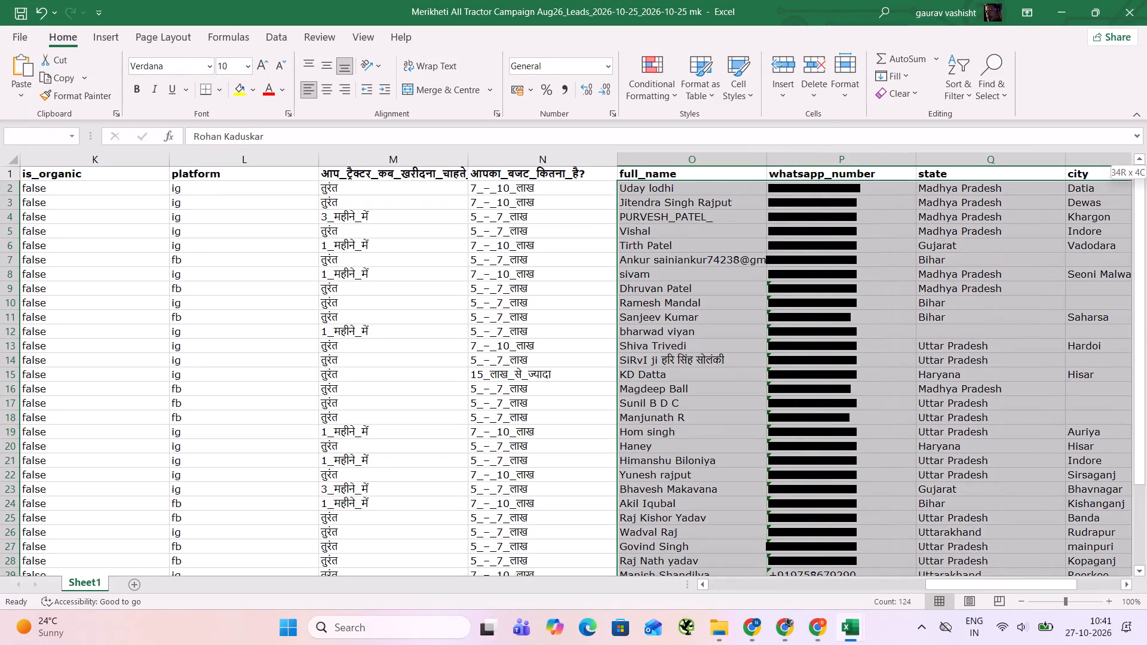
# Copy the selected name, WhatsApp number, state and city rows of the Merikheti All Tractor workbook and switch to the Escorts Leads workbook.
pyautogui.hotkey('ctrl', 'c')
pyautogui.hotkey('alt', 'Tab')
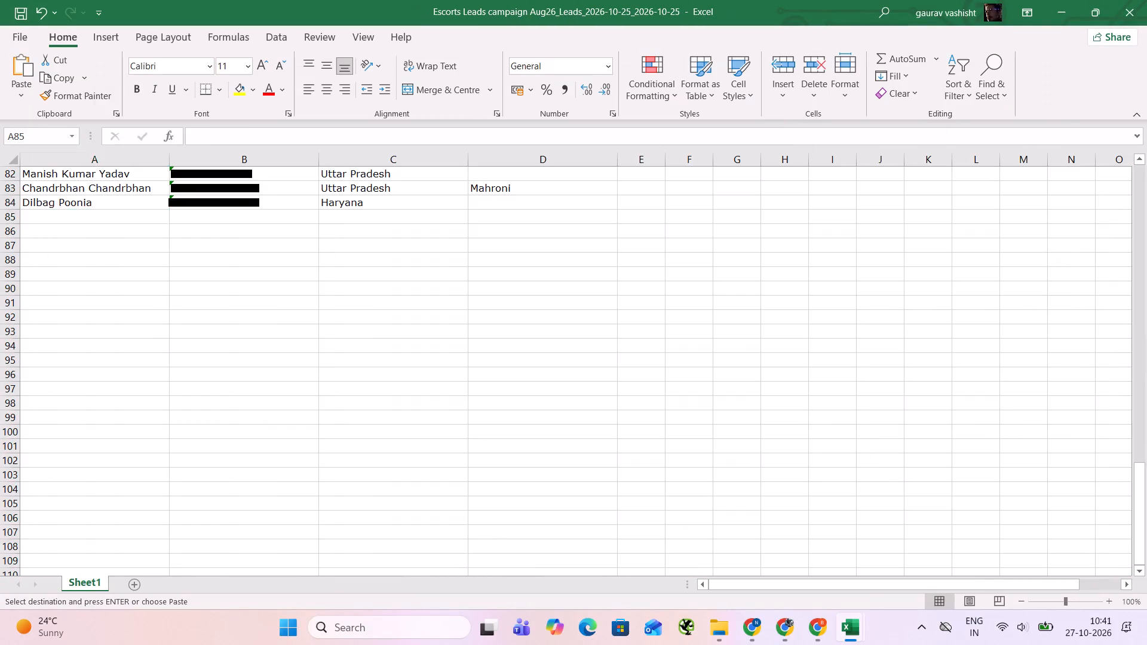
pyautogui.click(1114, 192)
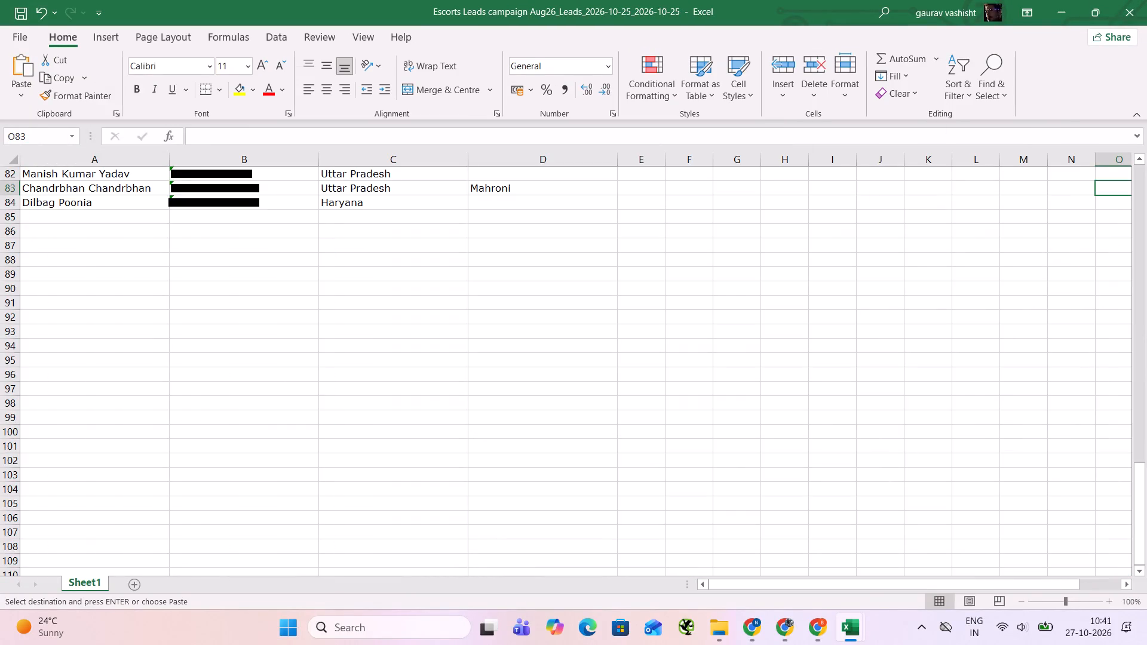
# Paste the copied lead rows into the Escorts Leads sheet starting at cell A85, and go to the last filled row of column A.
pyautogui.click(139, 217)
pyautogui.hotkey('ctrl', 'v')
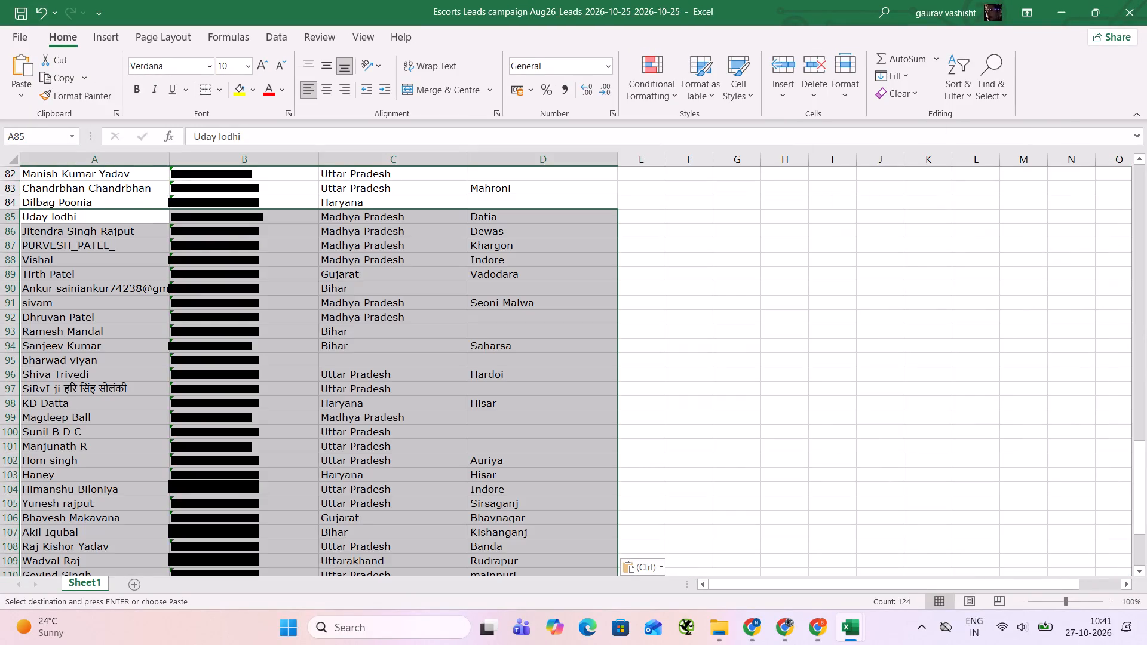
pyautogui.press('Down')
pyautogui.hotkey('ctrl', 'Down')
pyautogui.hotkey('ctrl', 'Down')
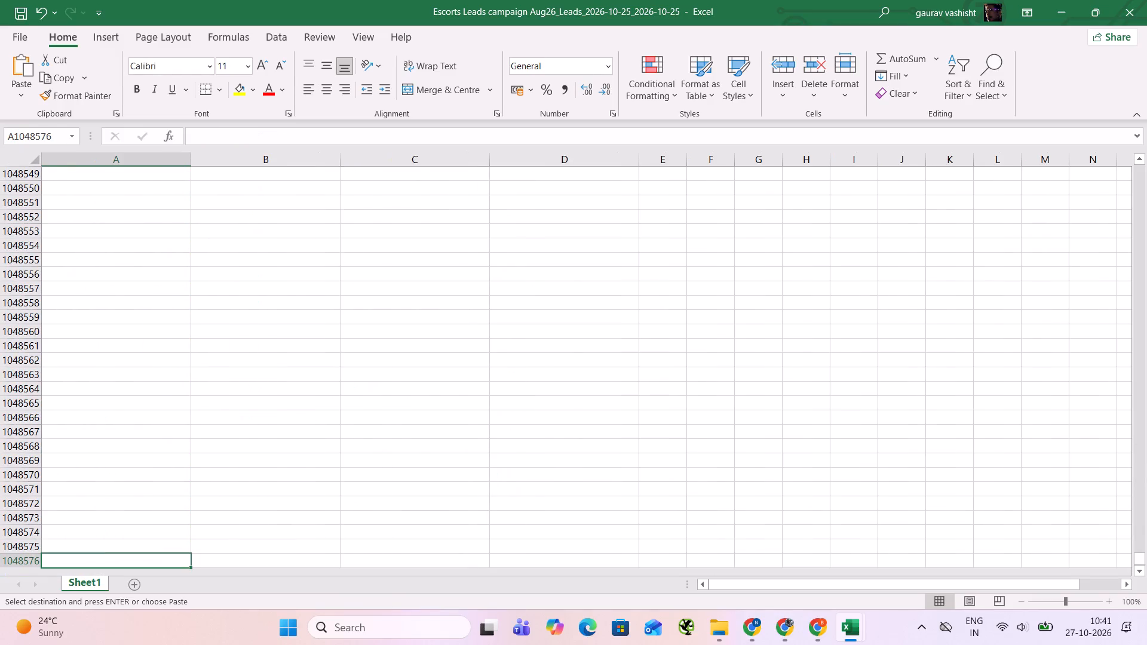
pyautogui.hotkey('ctrl', 'Up')
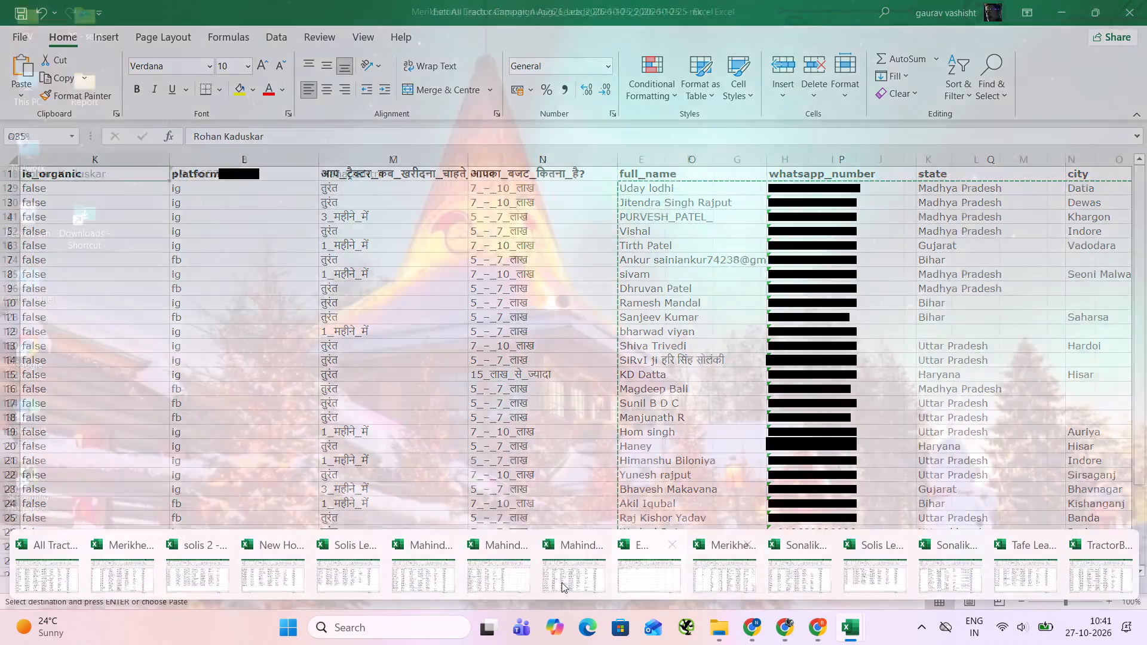
# Copy the full_name, whatsapp_number, state and city data in O2:R113 of the All Tractor 15 Aug26 workbook and return to the Escorts Leads workbook.
pyautogui.click(45, 562)
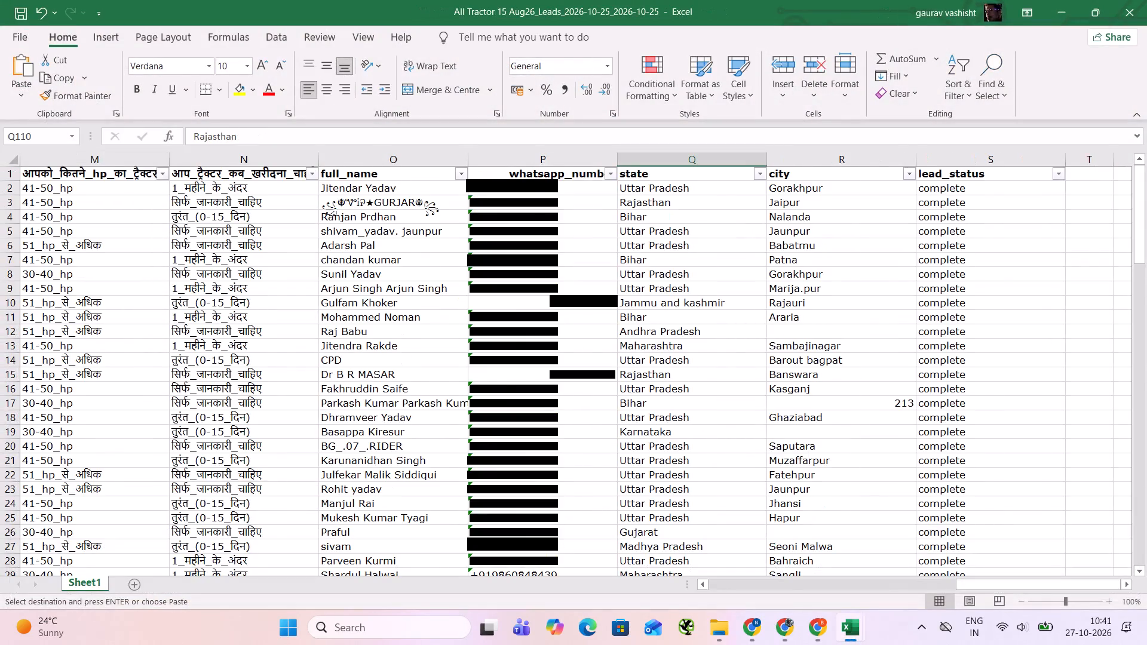
pyautogui.moveTo(386, 190); pyautogui.dragTo(522, 268)
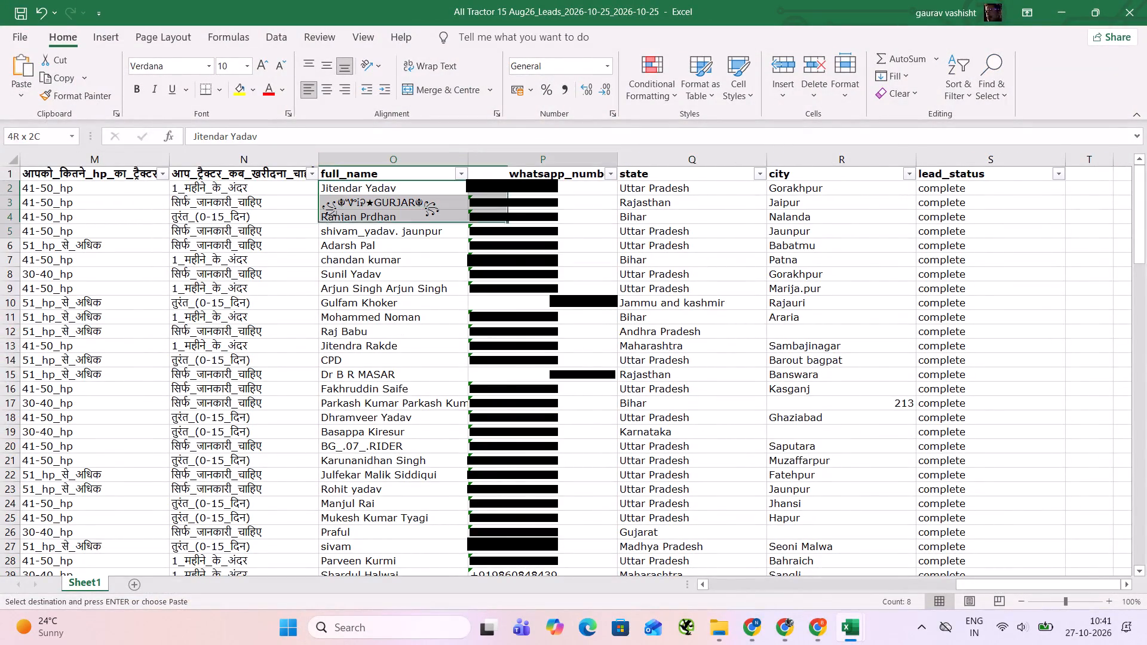
pyautogui.moveTo(522, 268); pyautogui.dragTo(815, 571)
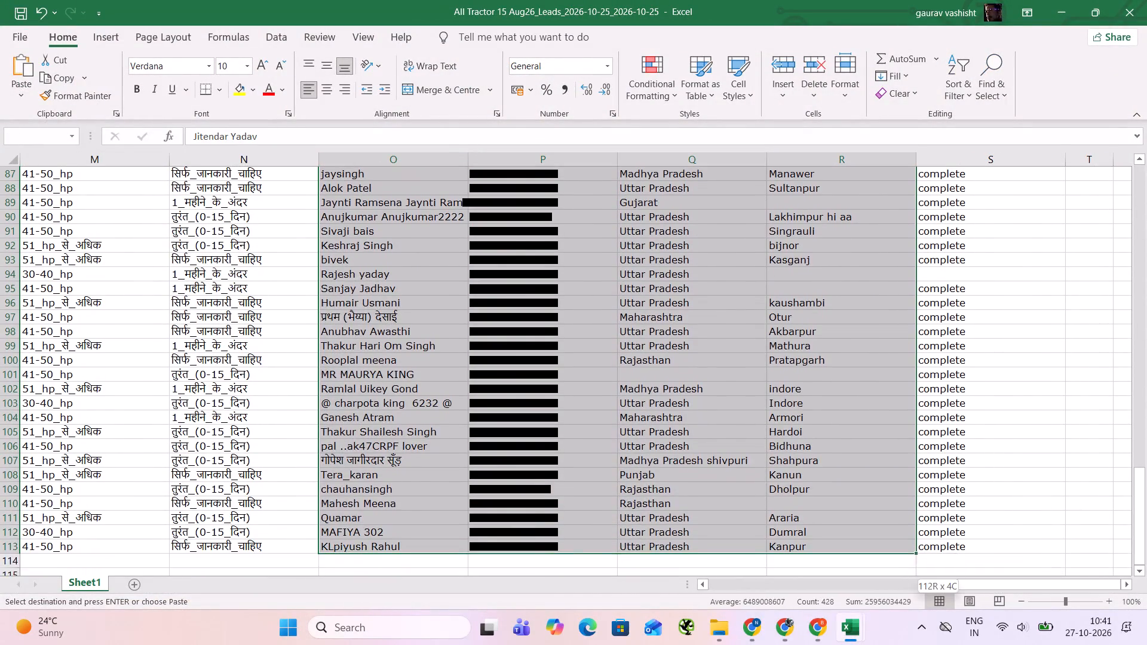
pyautogui.moveTo(815, 571); pyautogui.dragTo(823, 553)
pyautogui.hotkey('ctrl', 'c')
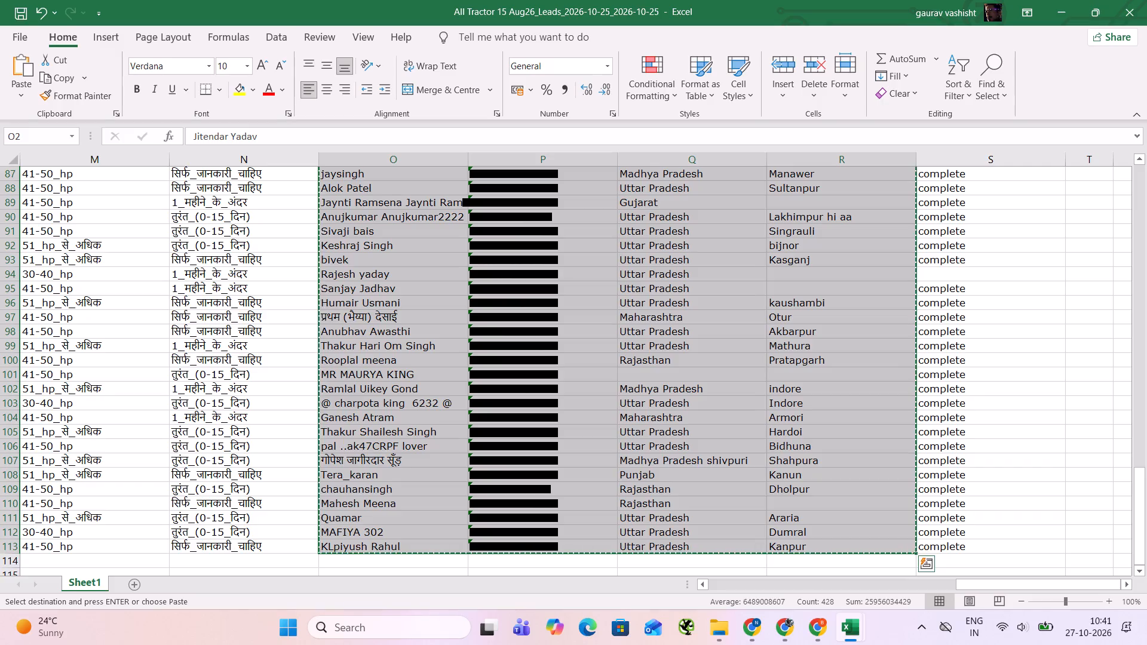
pyautogui.hotkey('alt', 'Tab')
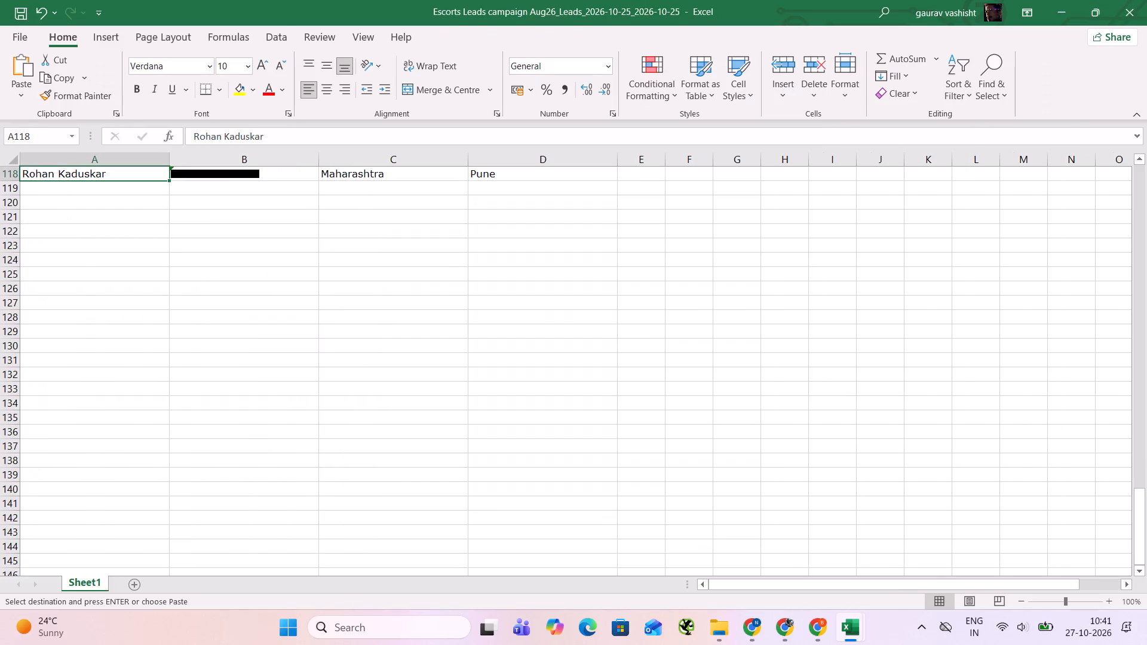
# Paste the copied All Tractor rows into the Escorts Leads sheet starting at cell A119, and go to the first empty row below them.
pyautogui.press('Down')
pyautogui.hotkey('ctrl', 'v')
pyautogui.press('Down')
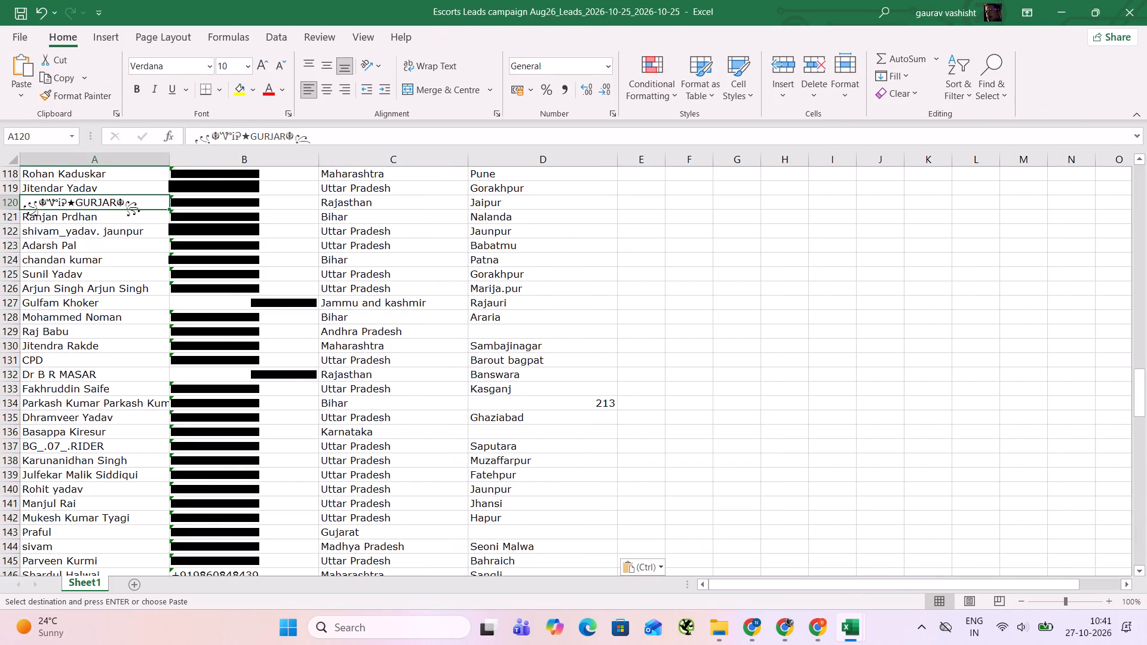
pyautogui.hotkey('ctrl', 'Down')
pyautogui.hotkey('ctrl', 'Down')
pyautogui.hotkey('ctrl', 'Up')
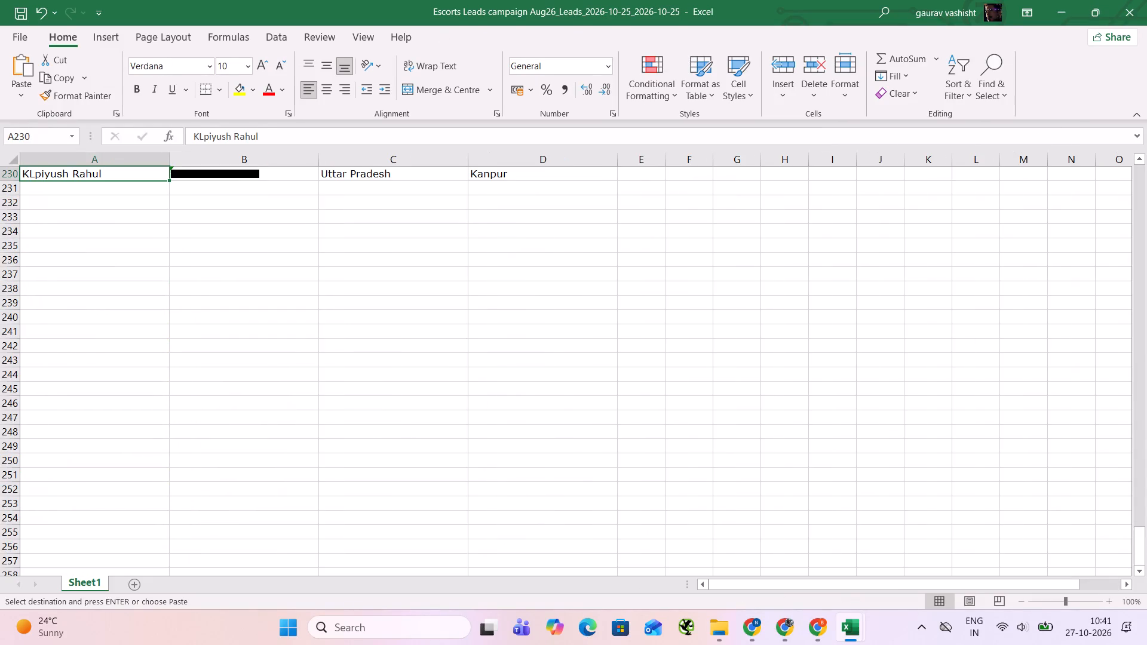
pyautogui.press('Down')
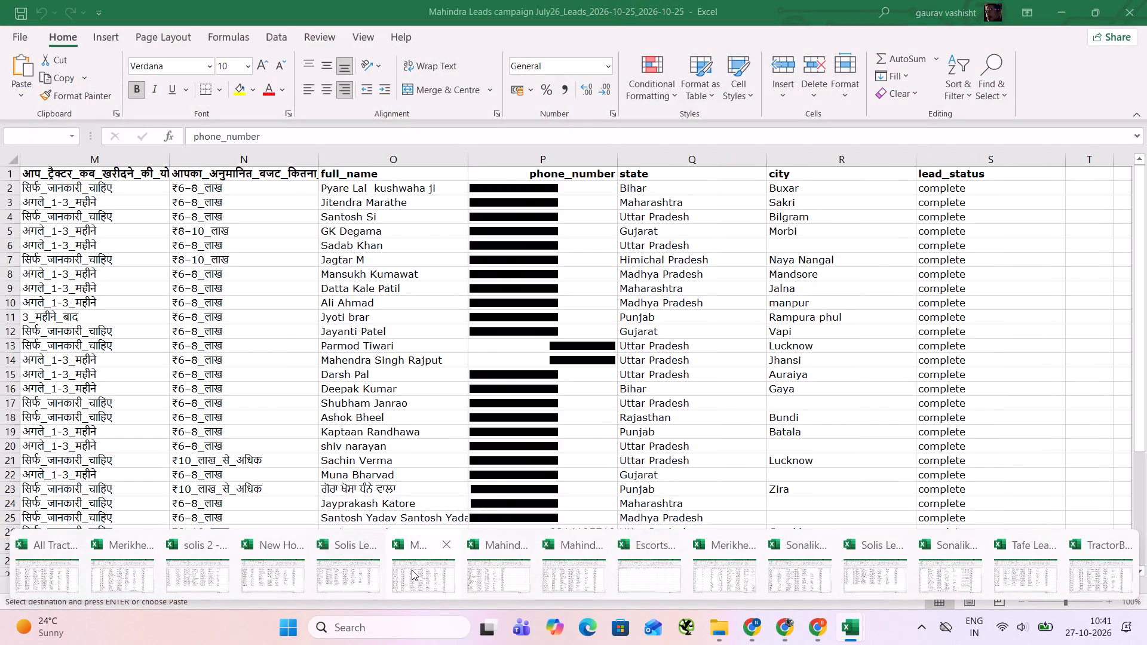
# Switch to the solis 2 workbook.
pyautogui.click(203, 573)
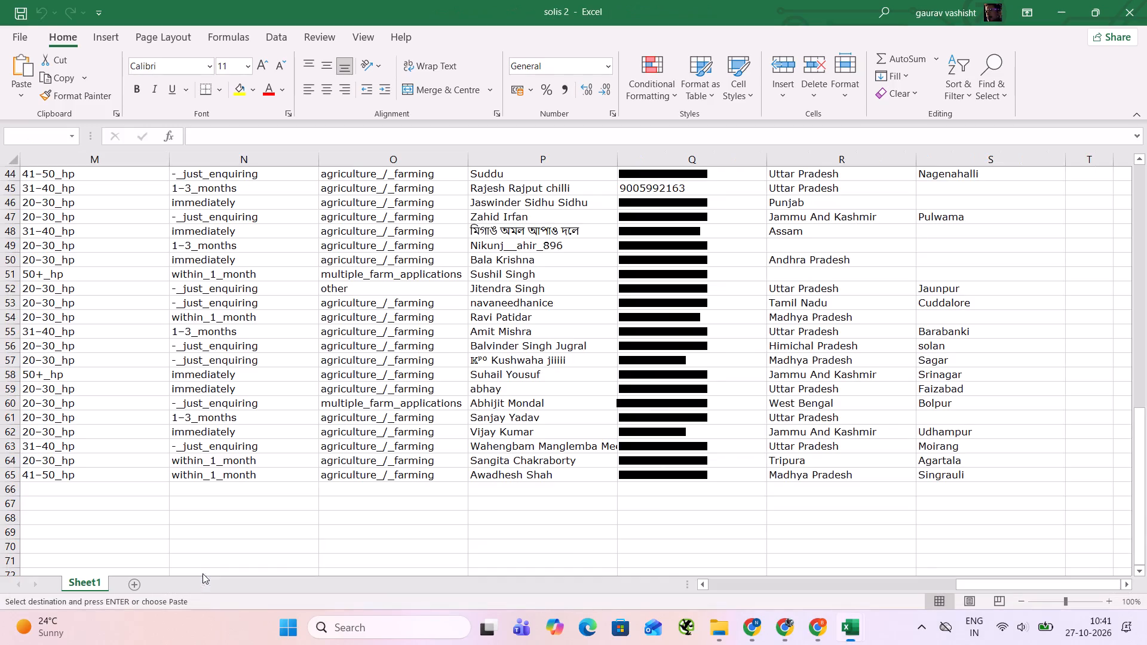
# Copy the full_name, phone, state and city data down to row 65 in the solis 2 workbook, without the header row.
pyautogui.click(536, 476)
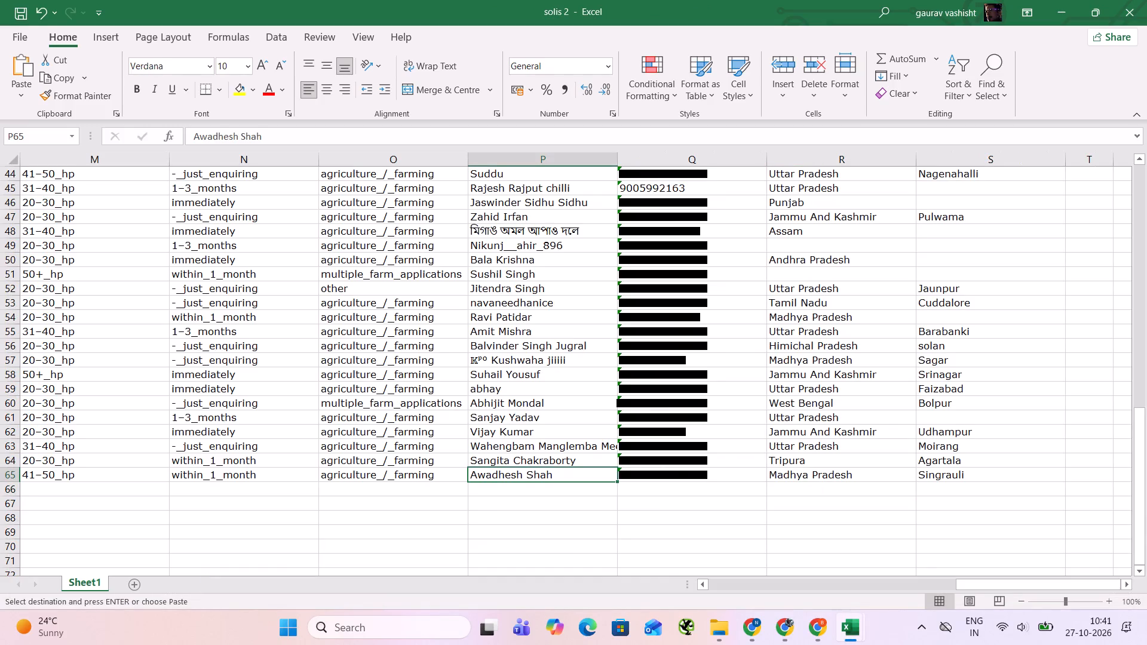
pyautogui.hotkey('ctrl', 'shift', 'Up')
pyautogui.hotkey('shift', 'Down')
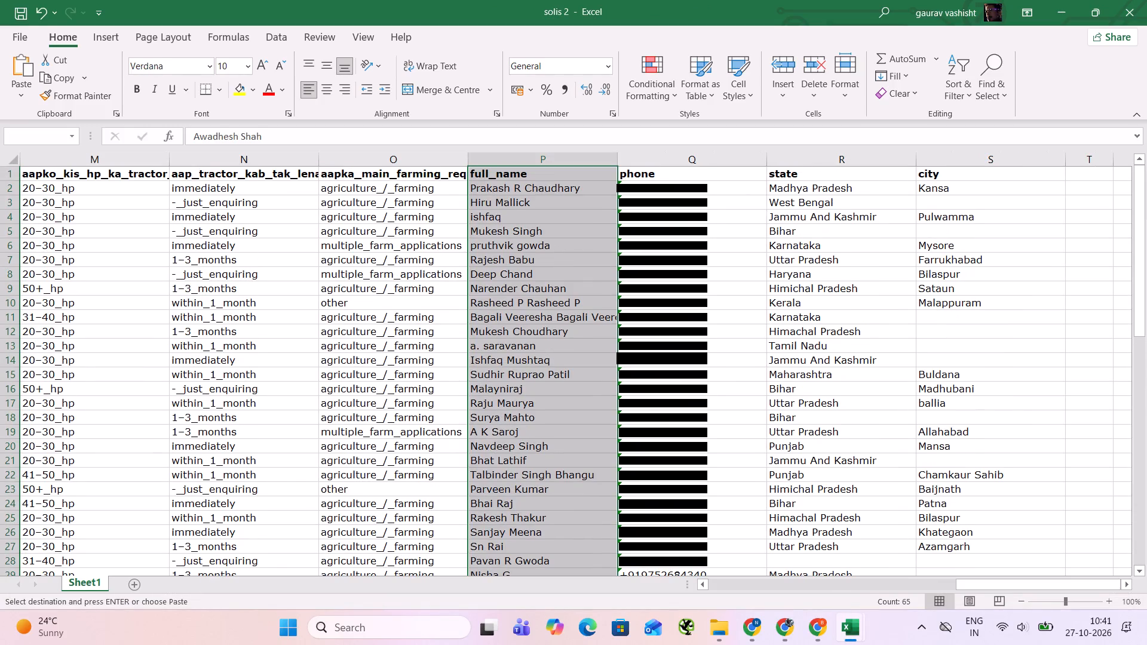
pyautogui.hotkey('shift', 'Down')
pyautogui.hotkey('shift', 'Up')
pyautogui.hotkey('shift', 'Right')
pyautogui.hotkey('shift', 'Right')
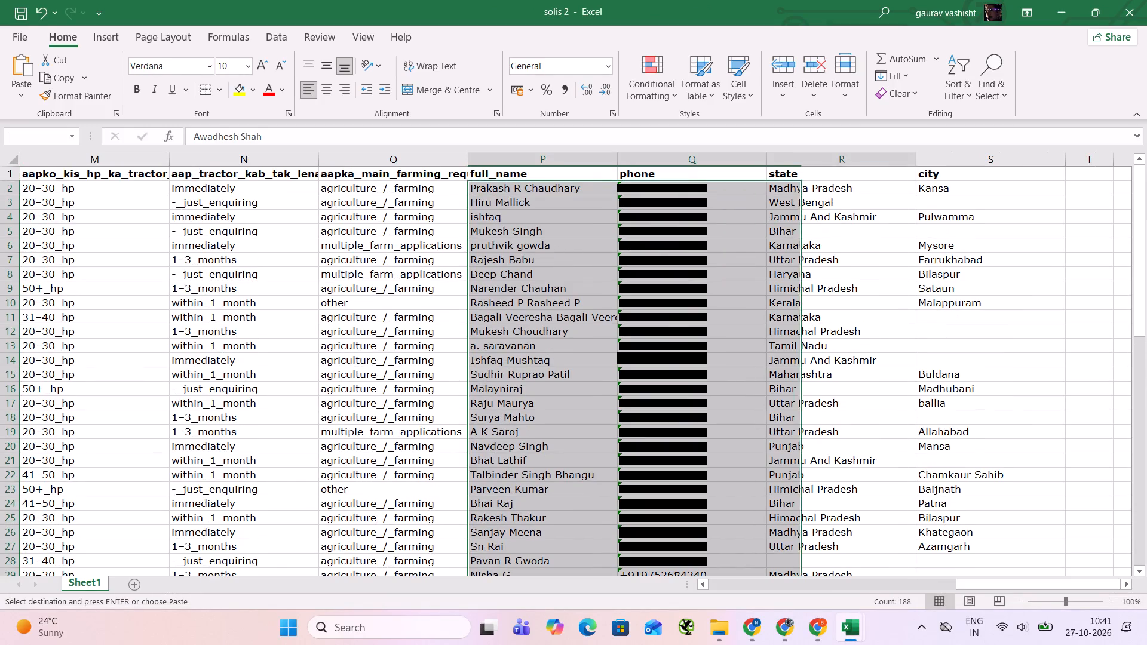
pyautogui.hotkey('shift', 'Right')
pyautogui.hotkey('ctrl', 'c')
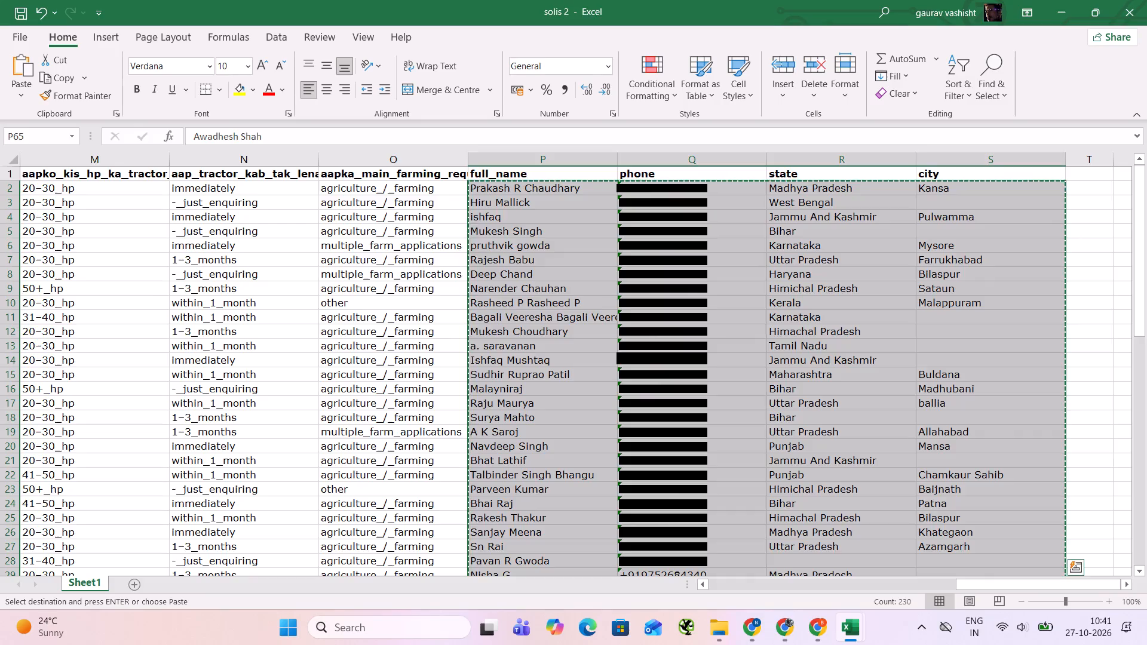
# Paste the copied solis 2 leads into the Escorts Leads workbook from A231 and go to the first empty row below them.
pyautogui.hotkey('alt', 'Tab')
pyautogui.hotkey('ctrl', 'v')
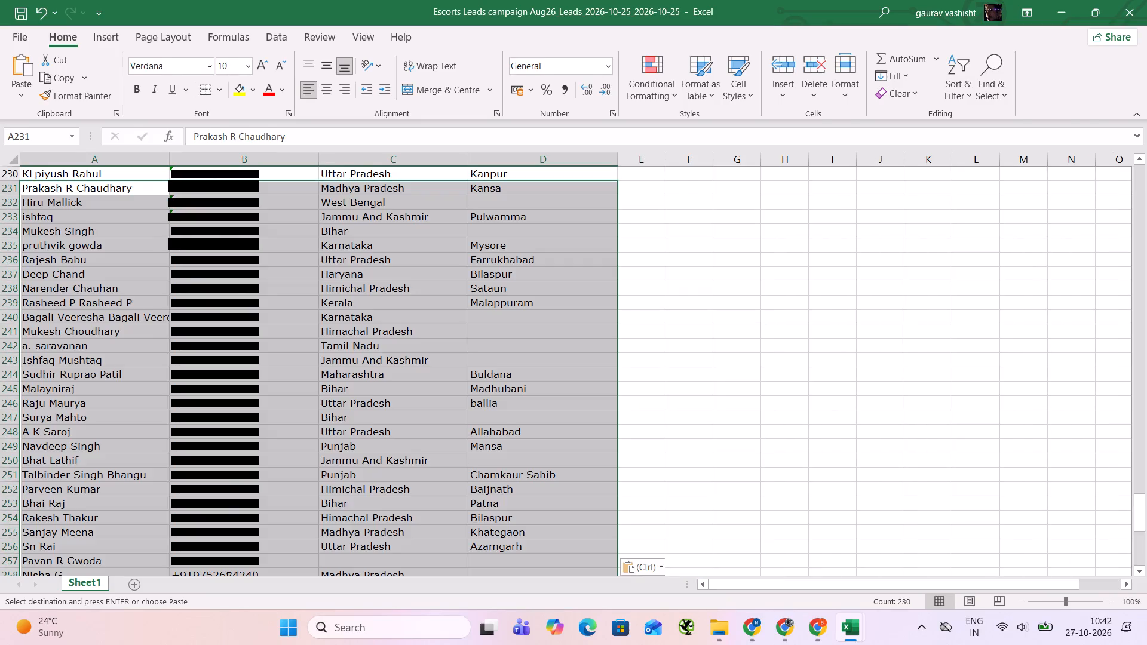
pyautogui.press('Right')
pyautogui.press('Down')
pyautogui.hotkey('ctrl', 'Down')
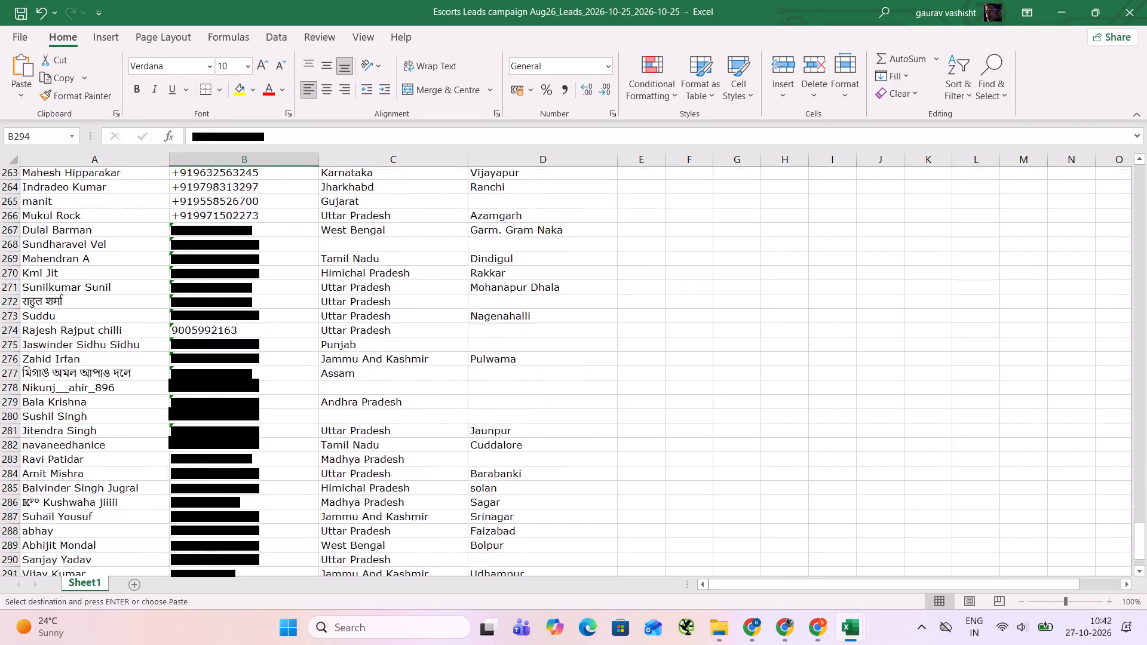
pyautogui.hotkey('ctrl', 'Down')
pyautogui.hotkey('ctrl', 'Left')
pyautogui.hotkey('ctrl', 'Up')
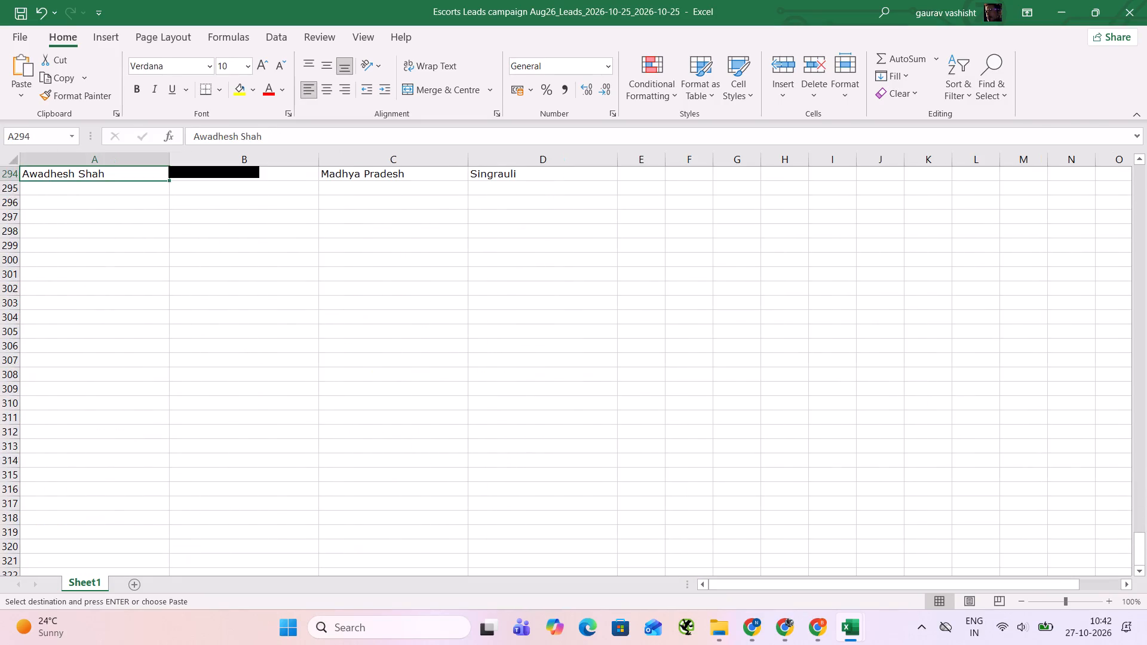
pyautogui.press('Down')
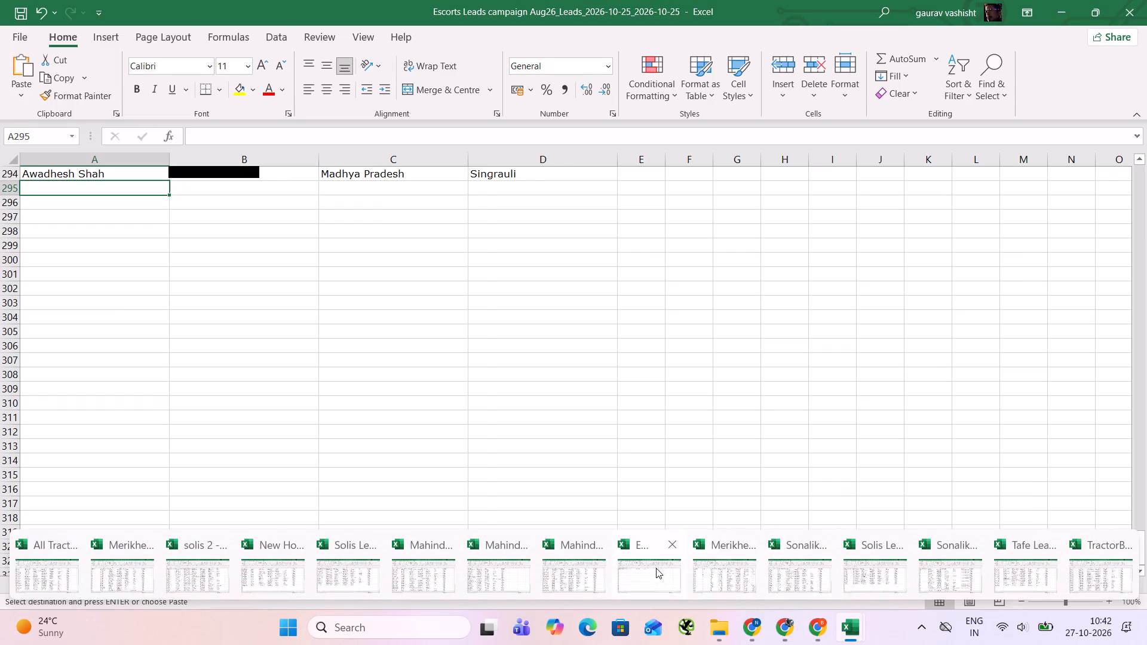
# Copy the full_name, phone_number, state and city data in rows 2 to 54 of the New Holland Leads campaign workbook.
pyautogui.click(281, 571)
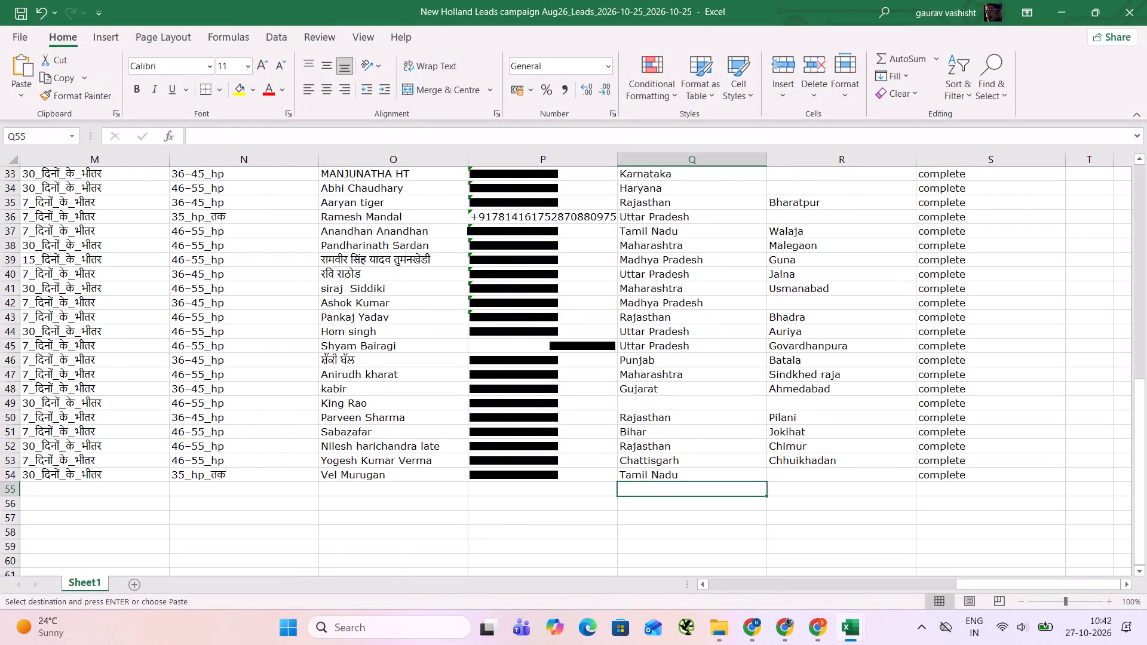
pyautogui.click(364, 477)
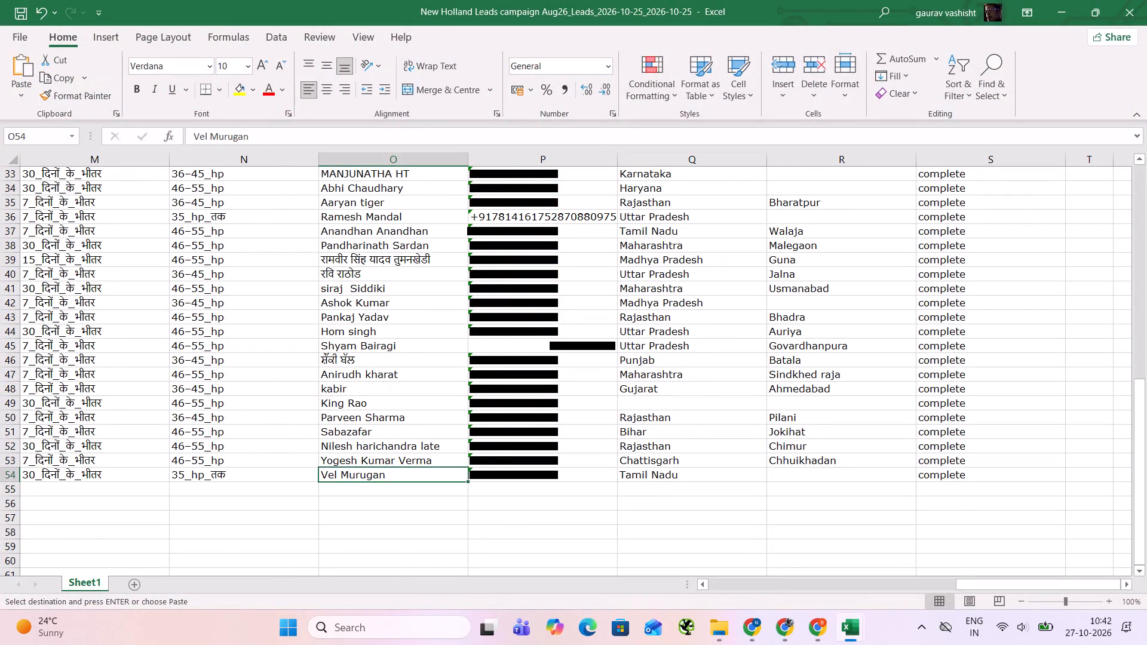
pyautogui.hotkey('ctrl', 'shift', 'Up')
pyautogui.hotkey('shift', 'Down')
pyautogui.hotkey('shift', 'Right')
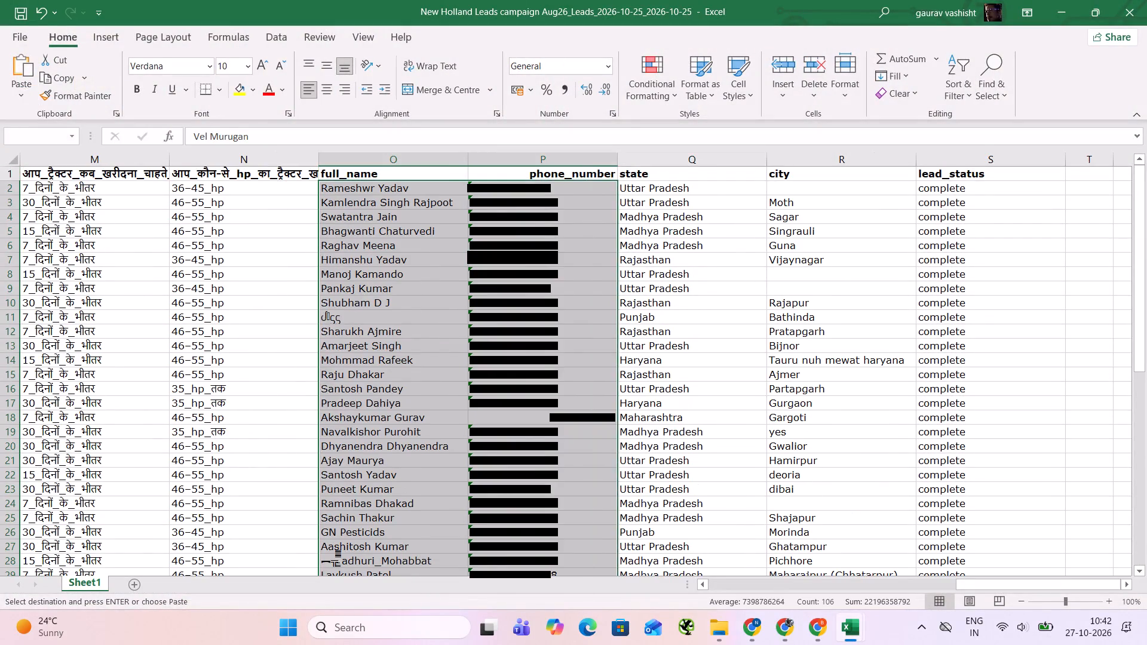
pyautogui.hotkey('shift', 'Right')
pyautogui.hotkey('shift', 'Right')
pyautogui.hotkey('ctrl', 'c')
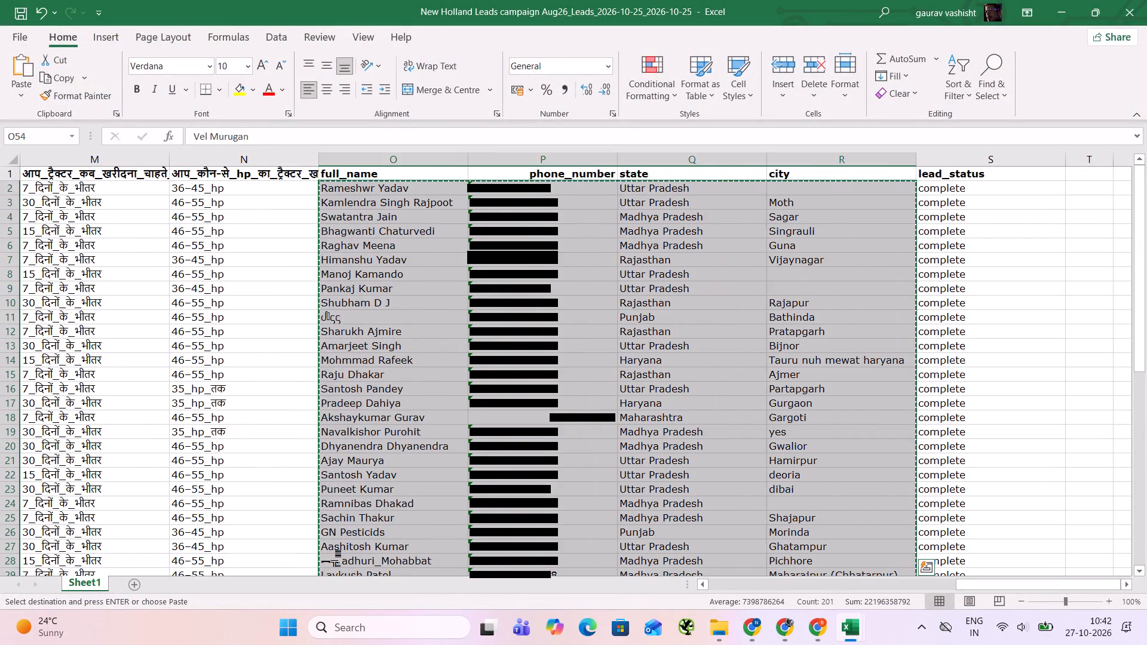
# Paste the New Holland leads into the Escorts Leads workbook from A295 and go to the first empty row below them.
pyautogui.hotkey('alt', 'Tab')
pyautogui.hotkey('ctrl', 'v')
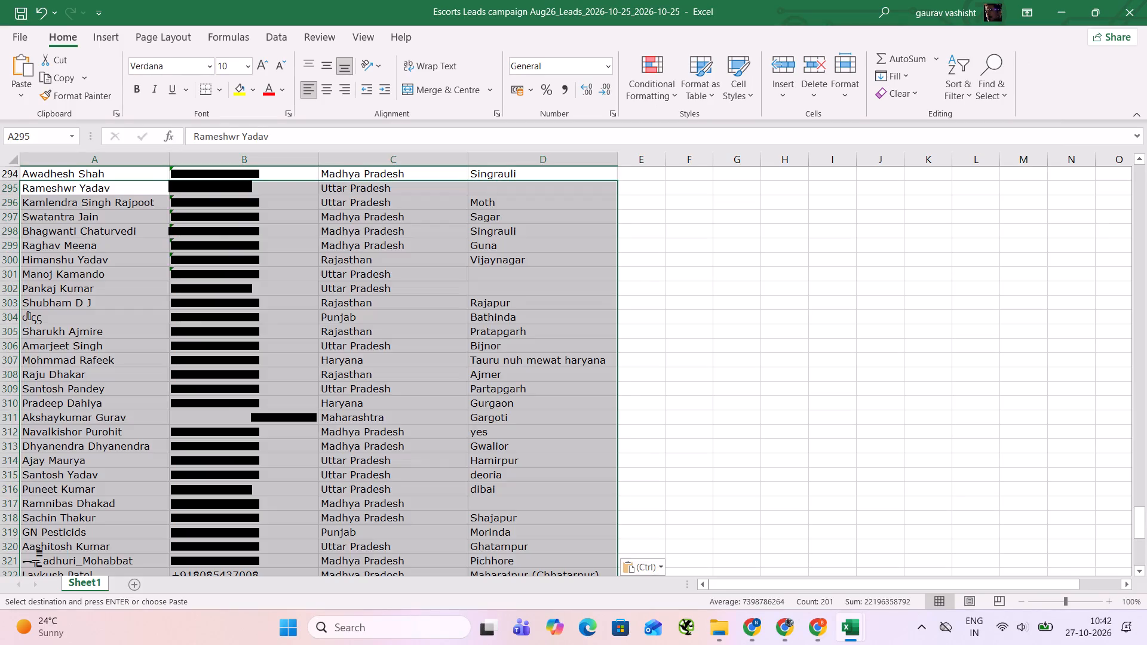
pyautogui.press('Down')
pyautogui.hotkey('ctrl', 'Down')
pyautogui.hotkey('ctrl', 'Down')
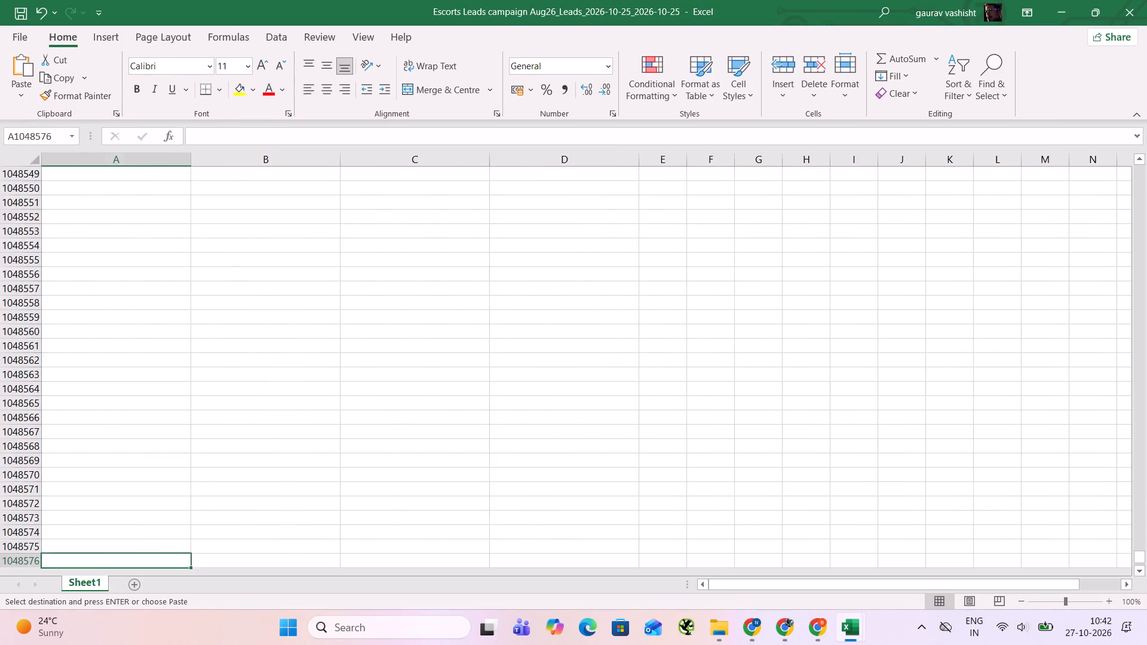
pyautogui.hotkey('ctrl', 'Up')
pyautogui.press('Down')
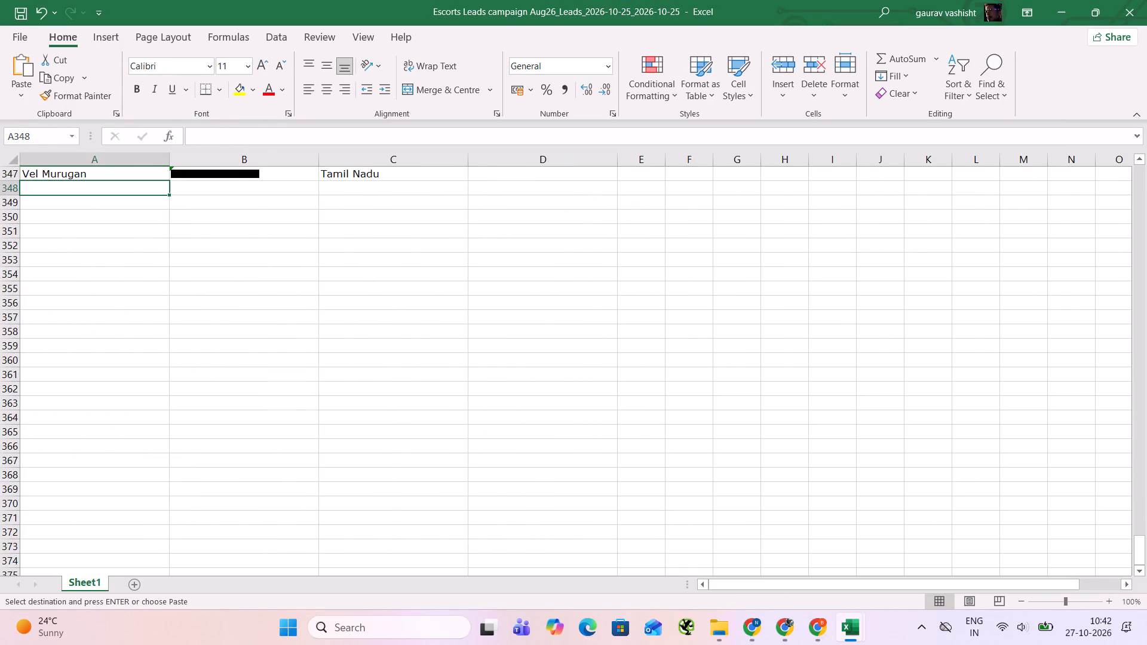
pyautogui.press('Up')
pyautogui.press('Up')
pyautogui.press('Up')
pyautogui.press('Down')
pyautogui.press('Down')
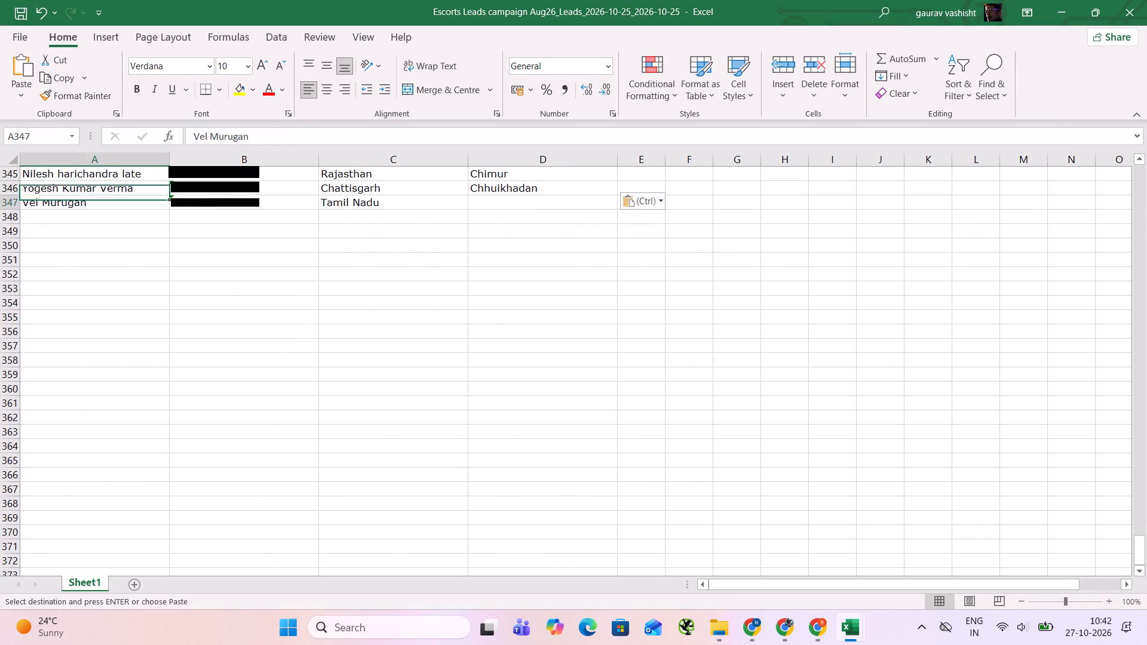
pyautogui.press('Down')
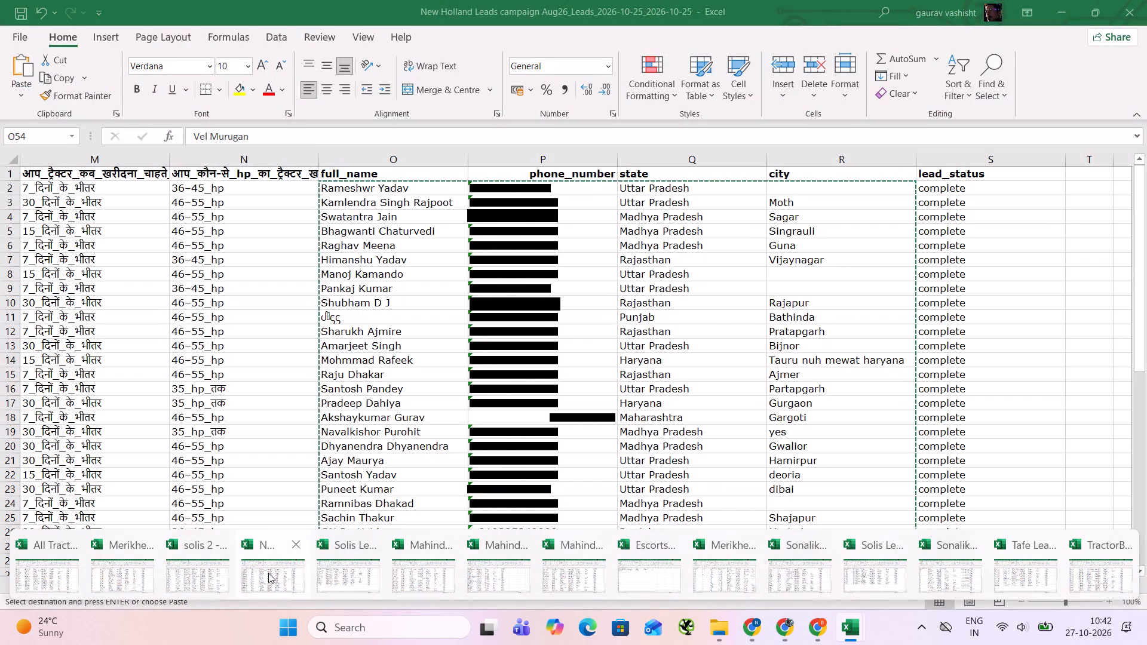
# Copy the full_name, phone, state and city data in rows 2 to 21 of the Solis Leads campaign Oct1 workbook.
pyautogui.click(373, 577)
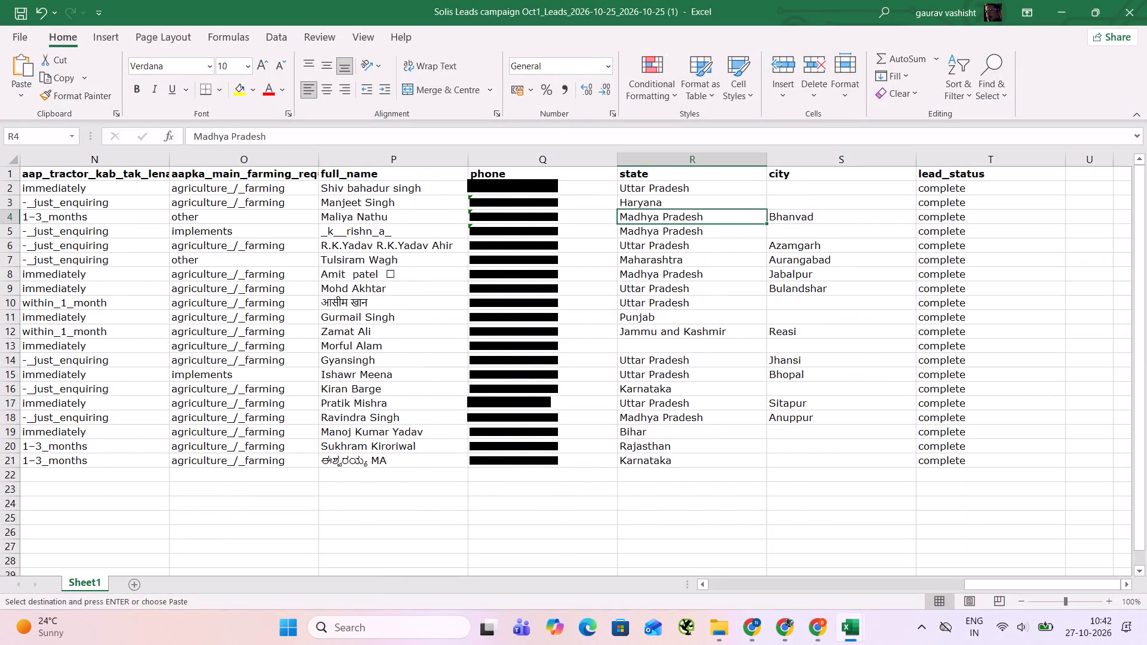
pyautogui.moveTo(435, 190); pyautogui.dragTo(798, 474)
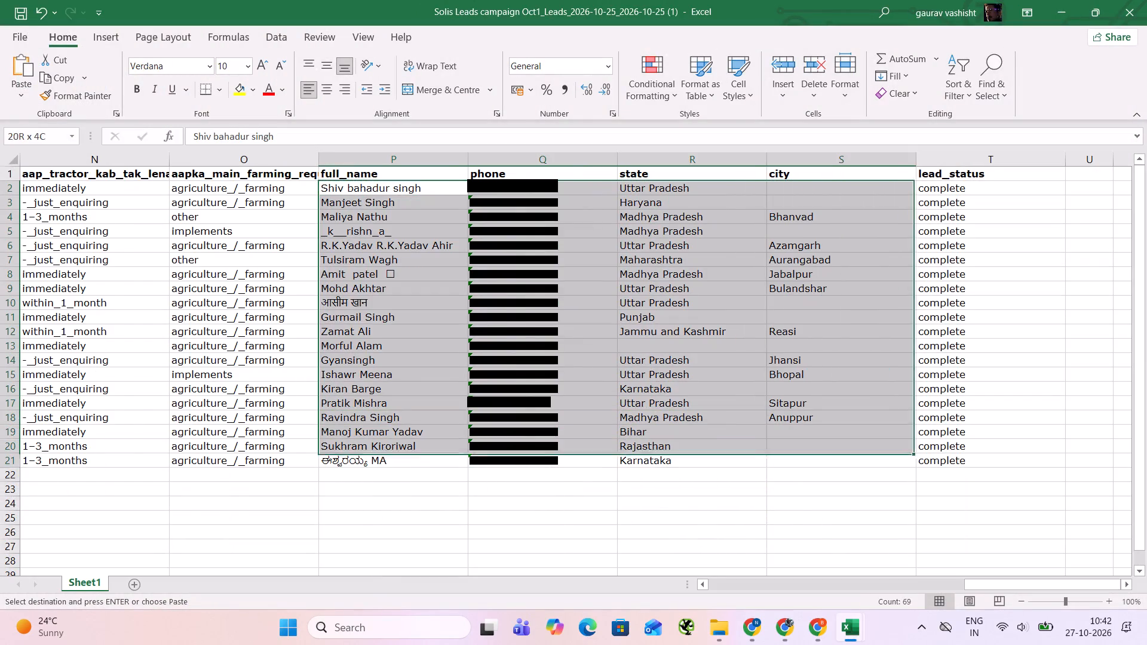
pyautogui.moveTo(798, 474); pyautogui.dragTo(808, 463)
pyautogui.hotkey('ctrl', 'c')
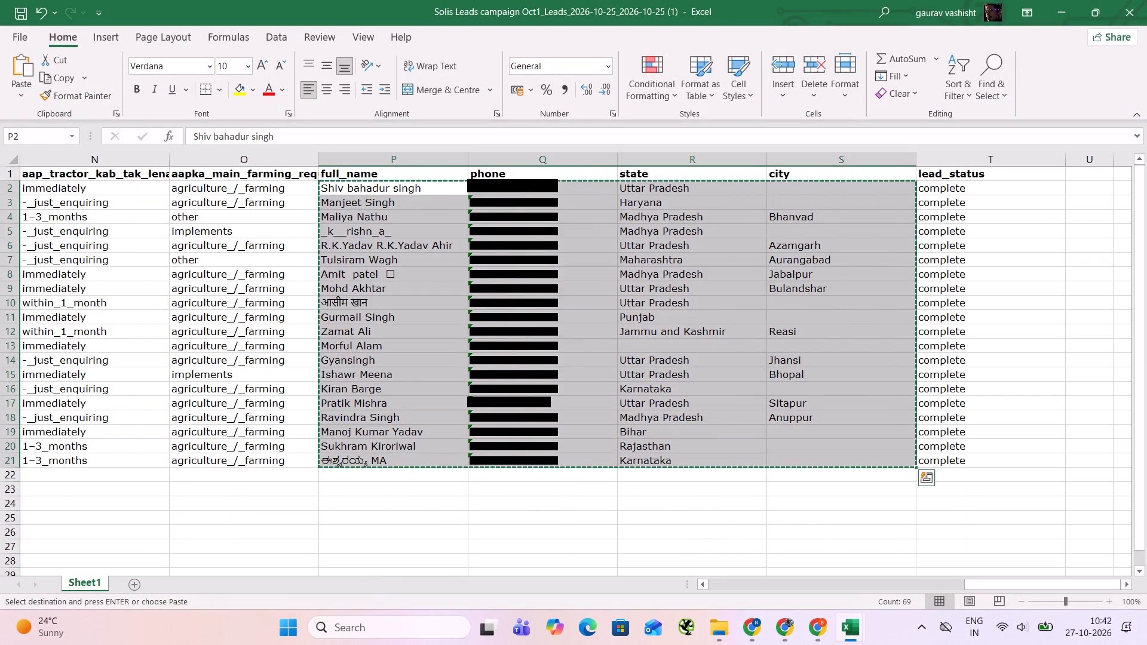
# Paste the Solis Oct1 leads into the Escorts Leads workbook from A348 and go to the first empty row below them.
pyautogui.hotkey('alt', 'Tab')
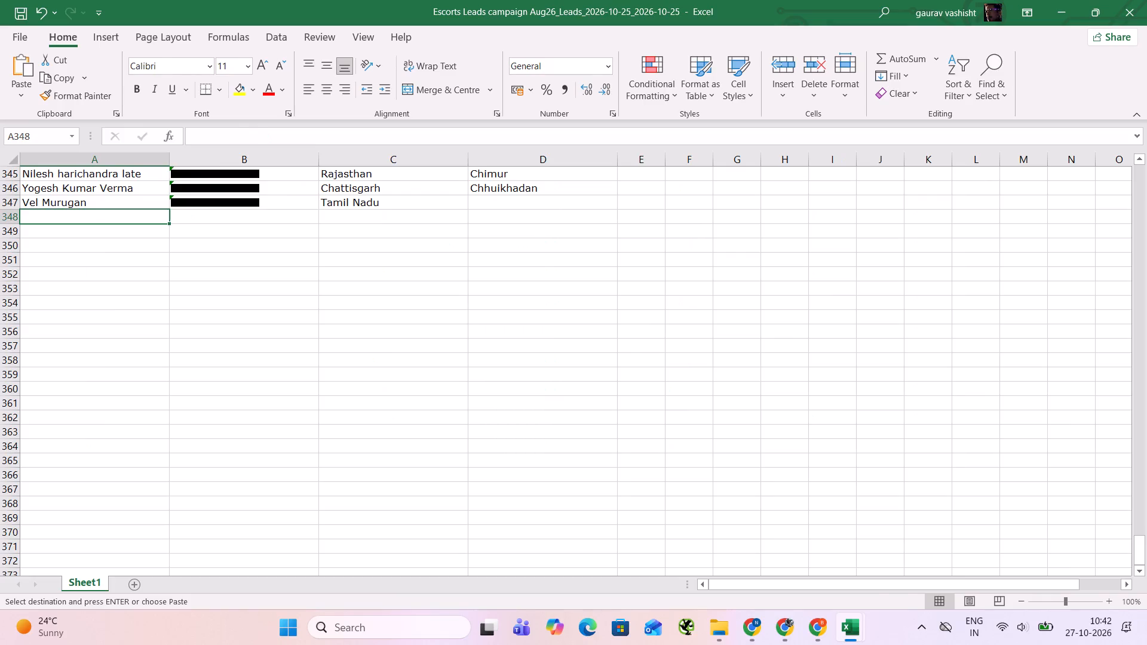
pyautogui.hotkey('ctrl', 'v')
pyautogui.press('Down')
pyautogui.hotkey('ctrl', 'Down')
pyautogui.hotkey('ctrl', 'Down')
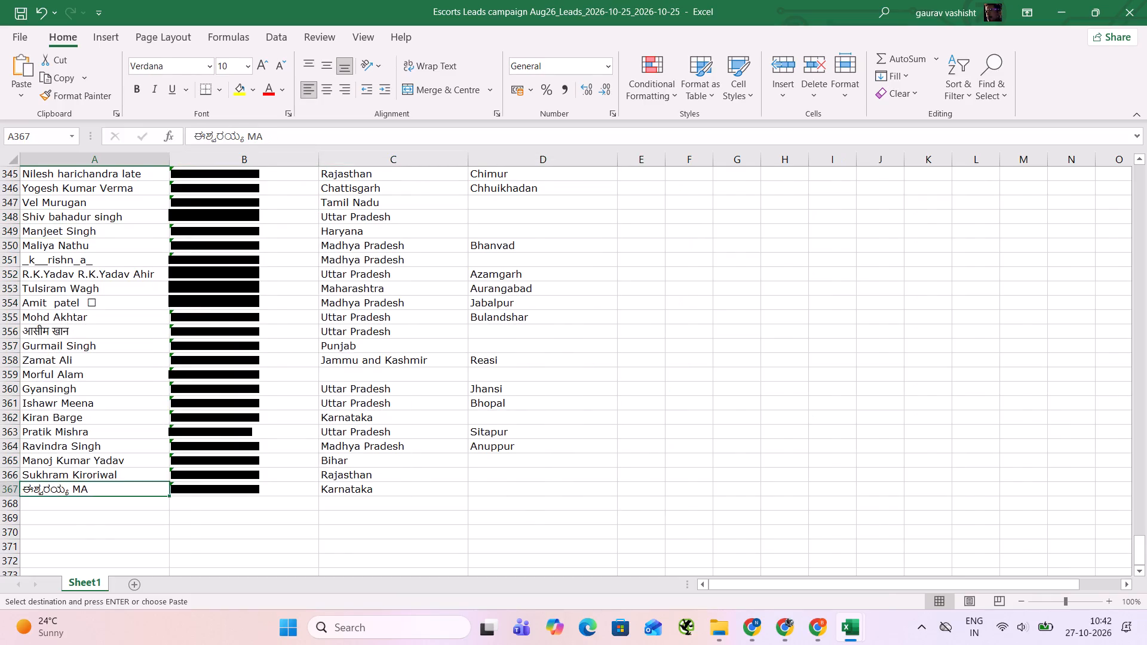
pyautogui.hotkey('ctrl', 'Up')
pyautogui.press('Down')
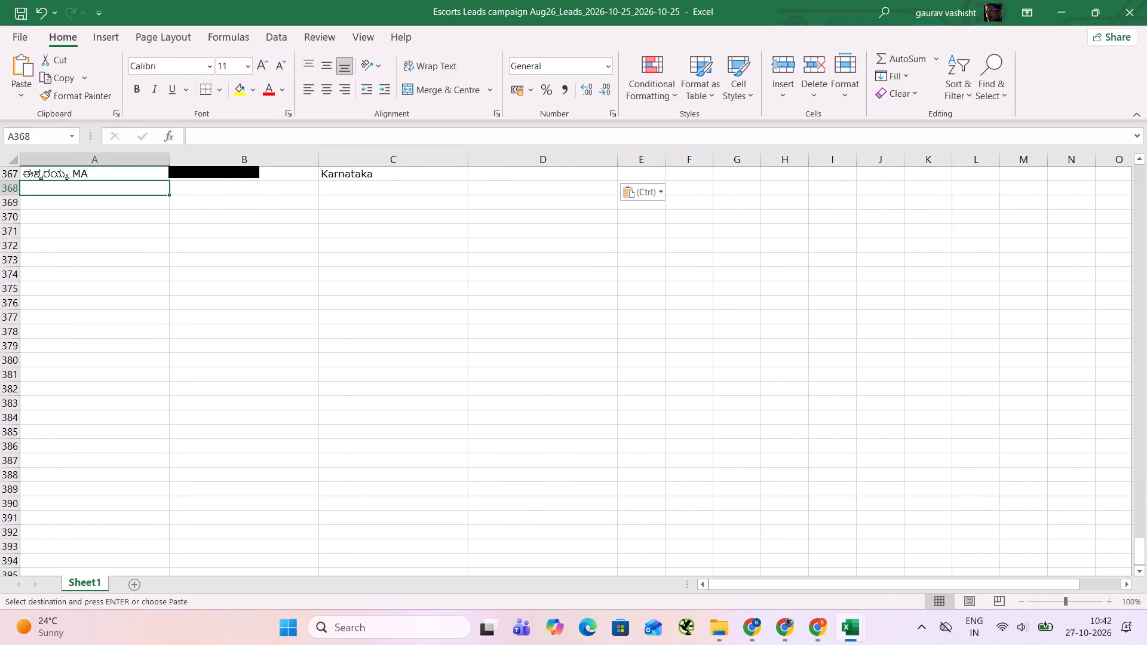
# Copy the full_name, phone_number, state and city data in rows 2 to 39 of the Mahindra Leads campaign July26 workbook.
pyautogui.hotkey('alt', 'Tab')
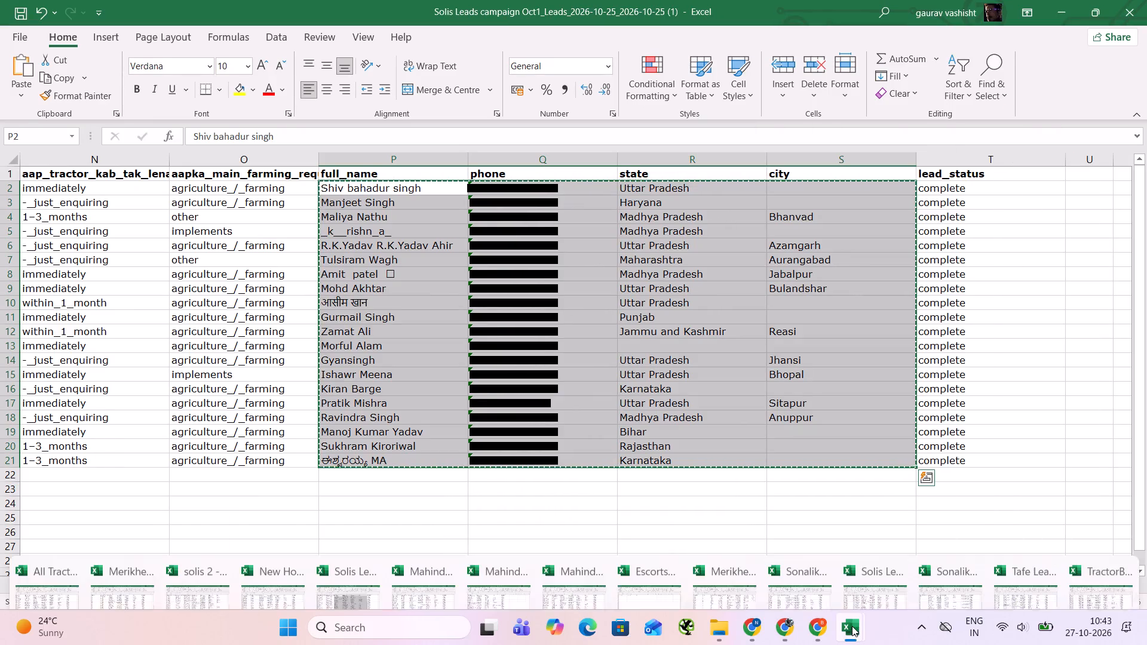
pyautogui.click(443, 574)
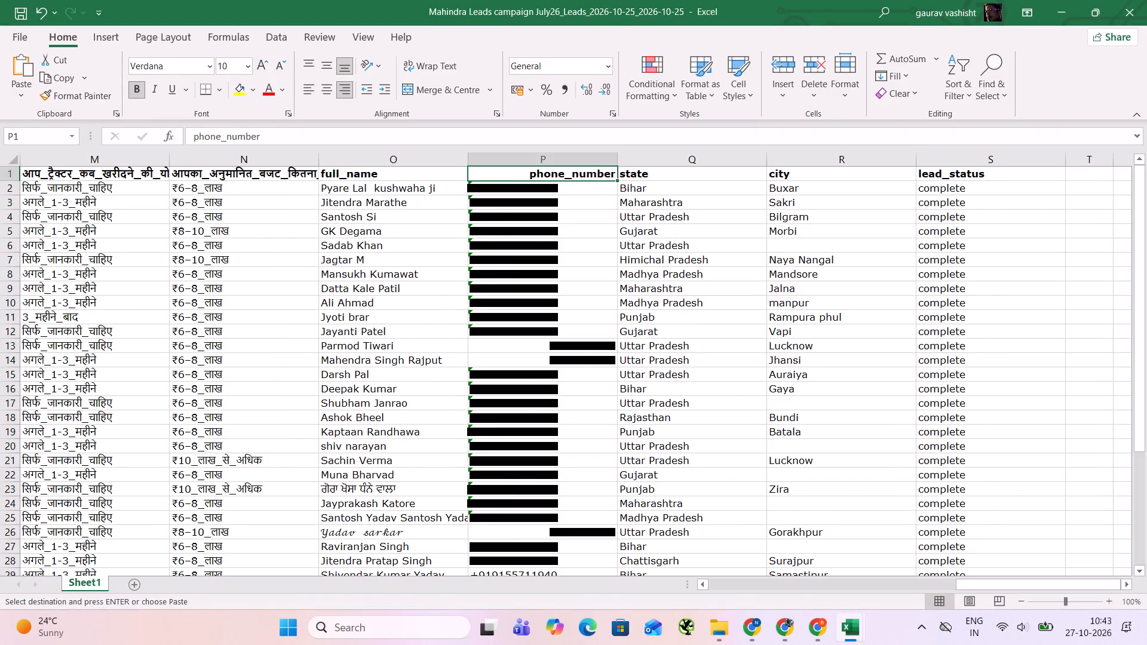
pyautogui.moveTo(397, 193); pyautogui.dragTo(581, 644)
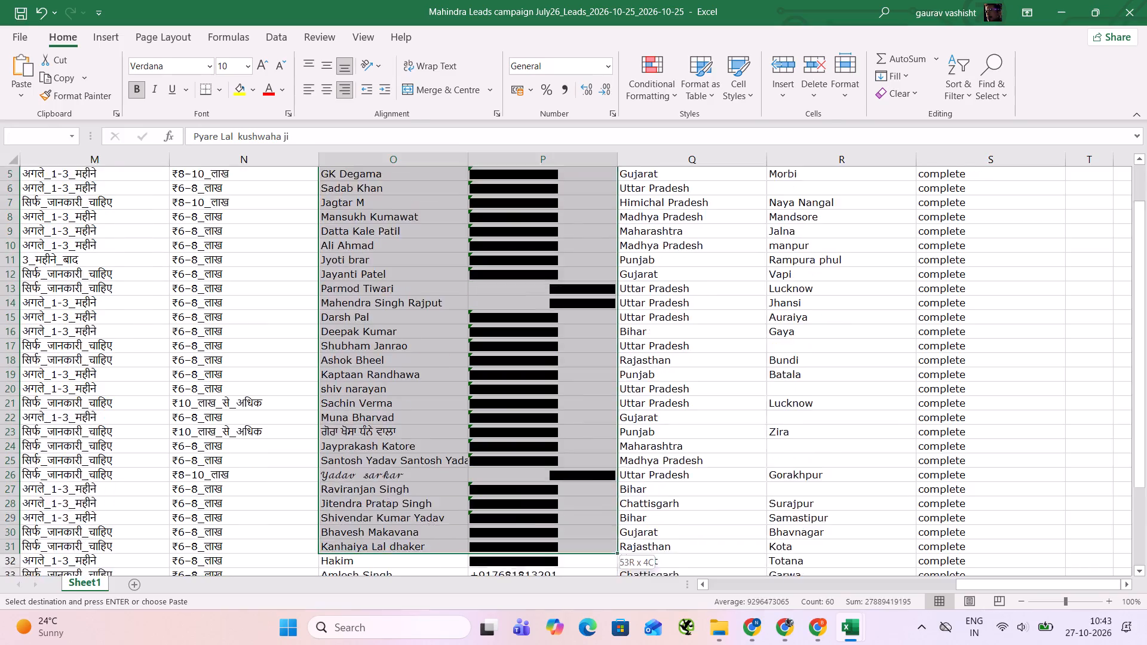
pyautogui.moveTo(581, 644); pyautogui.dragTo(464, 535)
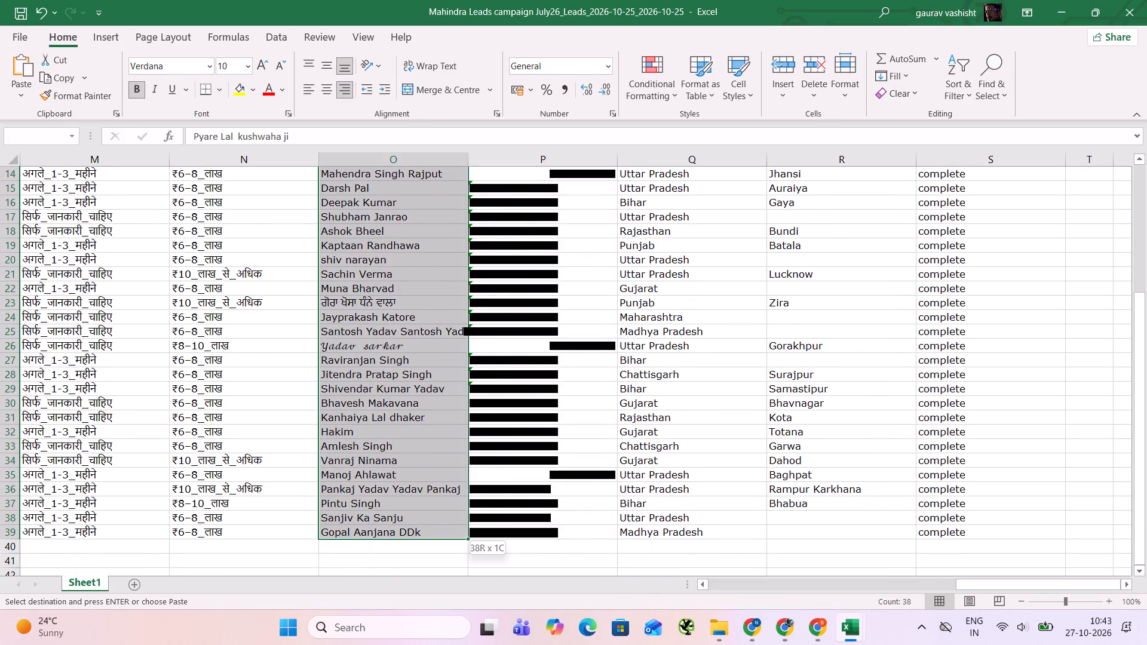
pyautogui.moveTo(464, 535); pyautogui.dragTo(784, 529)
pyautogui.hotkey('ctrl', 'c')
# Paste the Mahindra July26 leads into the Escorts Leads workbook from A368 and go to the first empty row below them.
pyautogui.hotkey('alt', 'Tab')
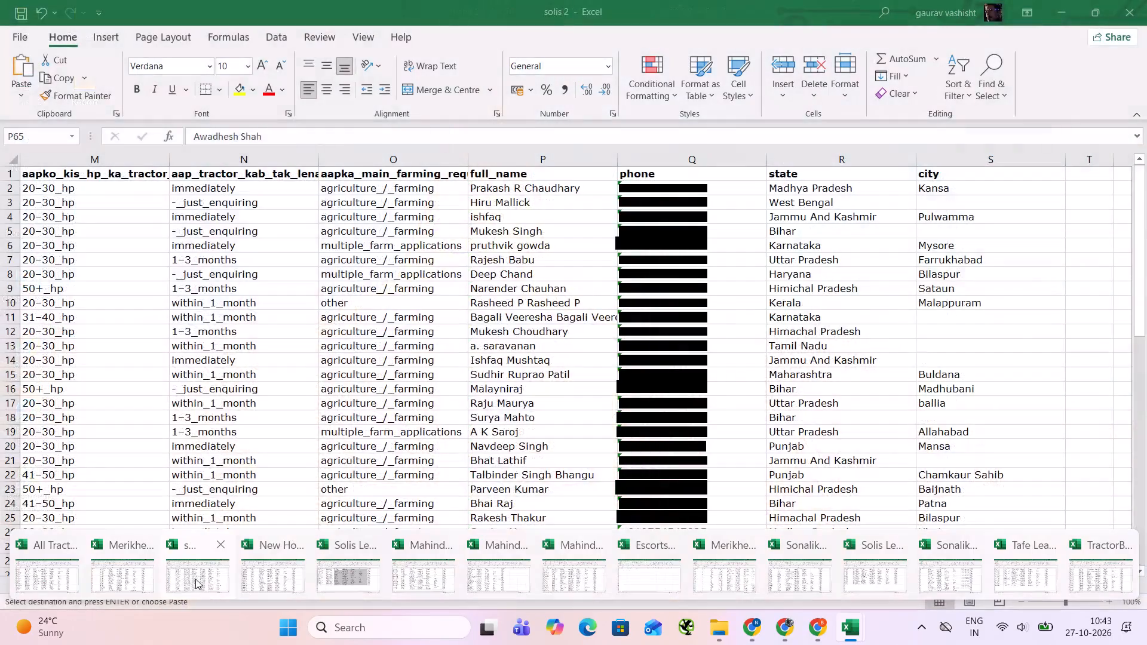
pyautogui.click(640, 575)
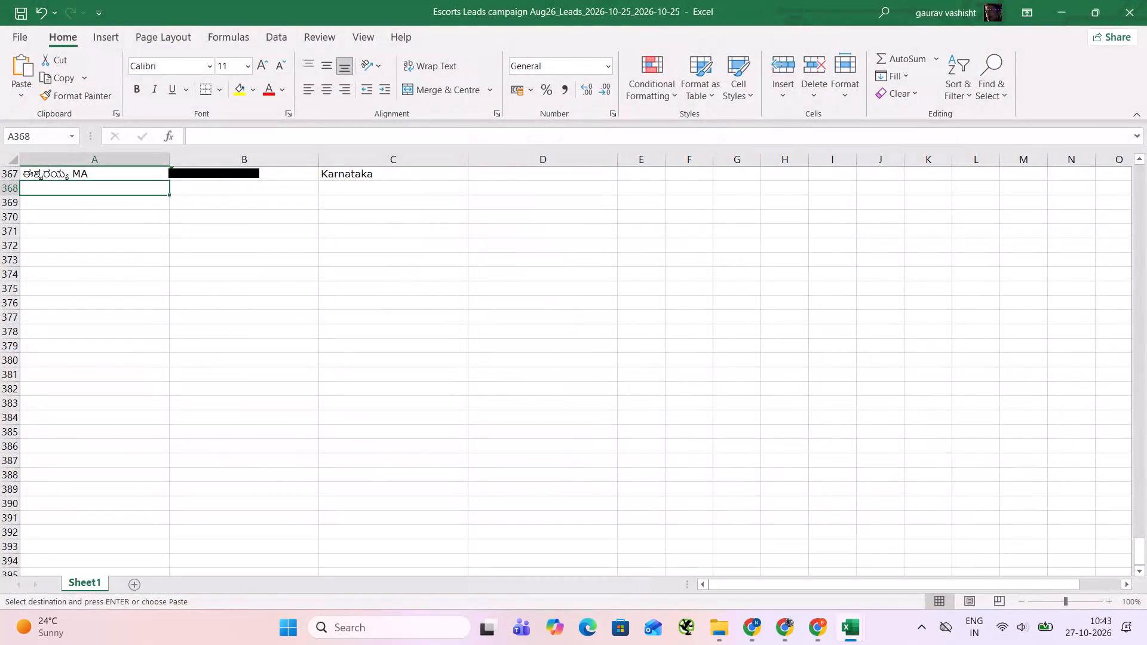
pyautogui.hotkey('ctrl', 'v')
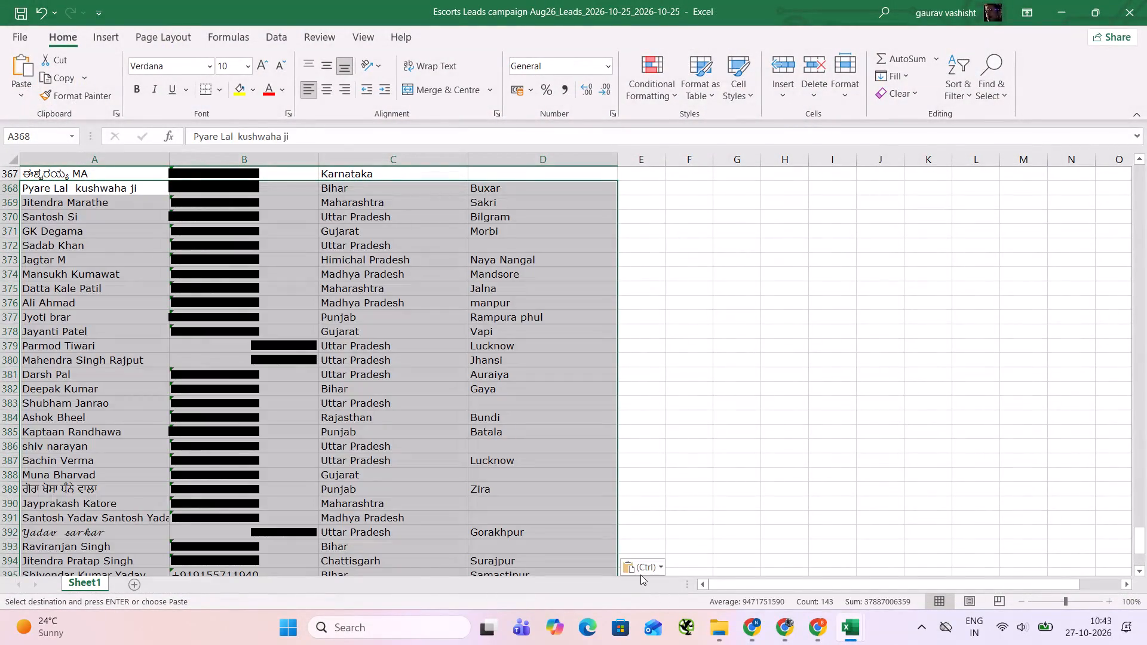
pyautogui.press('Down')
pyautogui.hotkey('ctrl', 'Down')
pyautogui.hotkey('ctrl', 'Down')
pyautogui.hotkey('ctrl', 'Up')
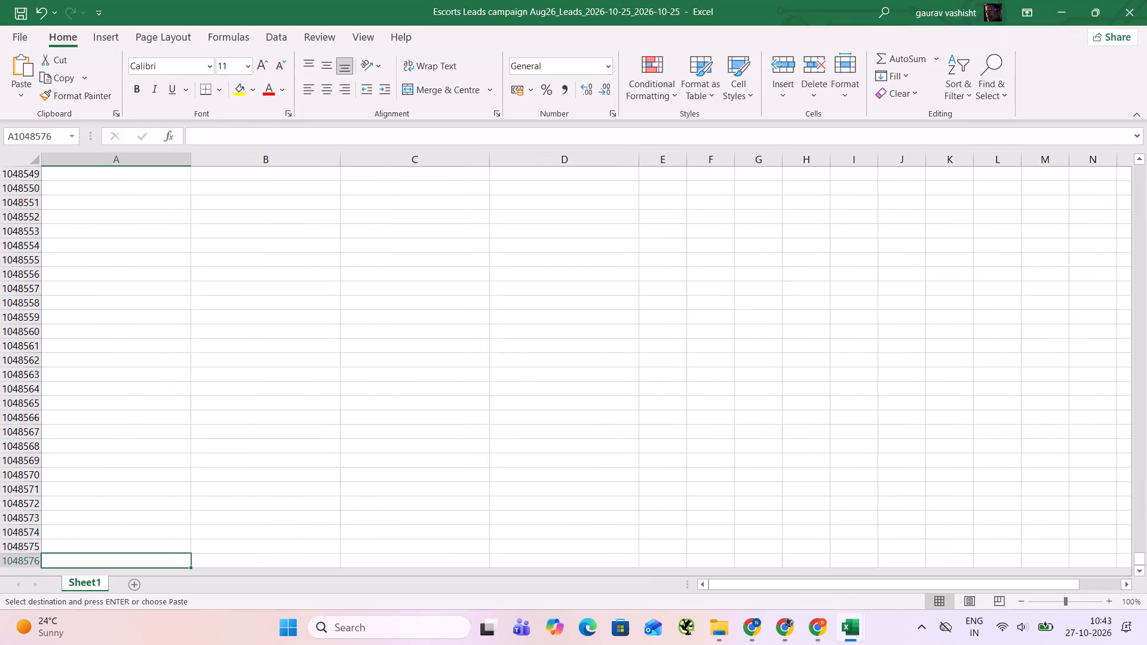
pyautogui.press('Down')
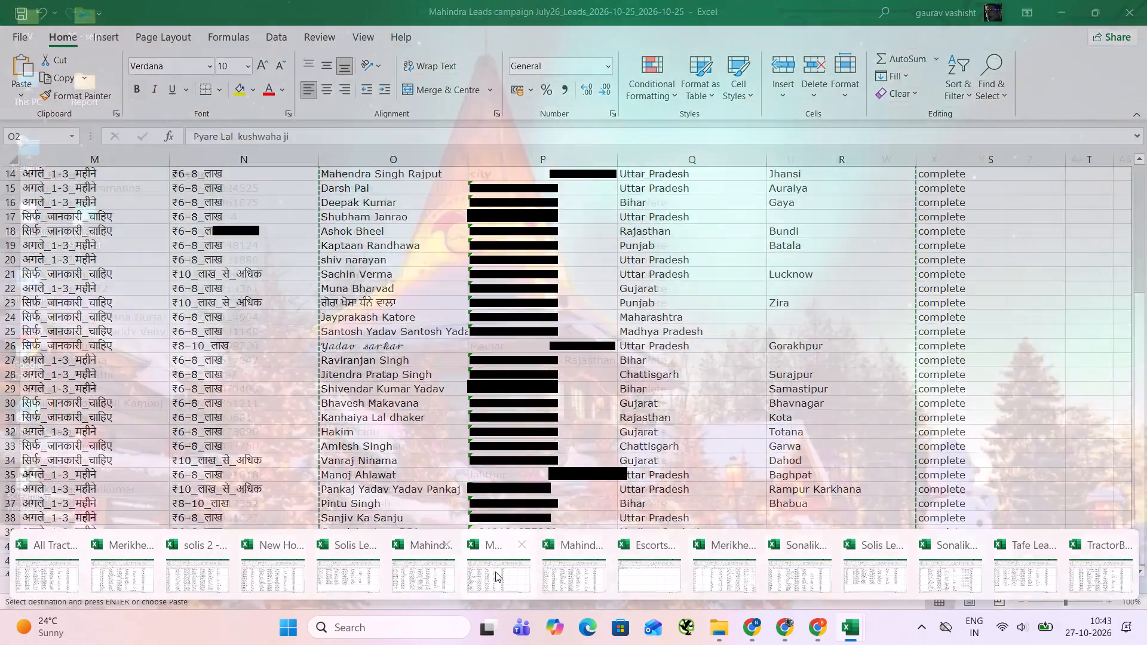
# Copy the full_name, phone, state and city data in rows 2 to 39 of the Mahindra Leads campaign 1-oct-2026 workbook.
pyautogui.click(501, 566)
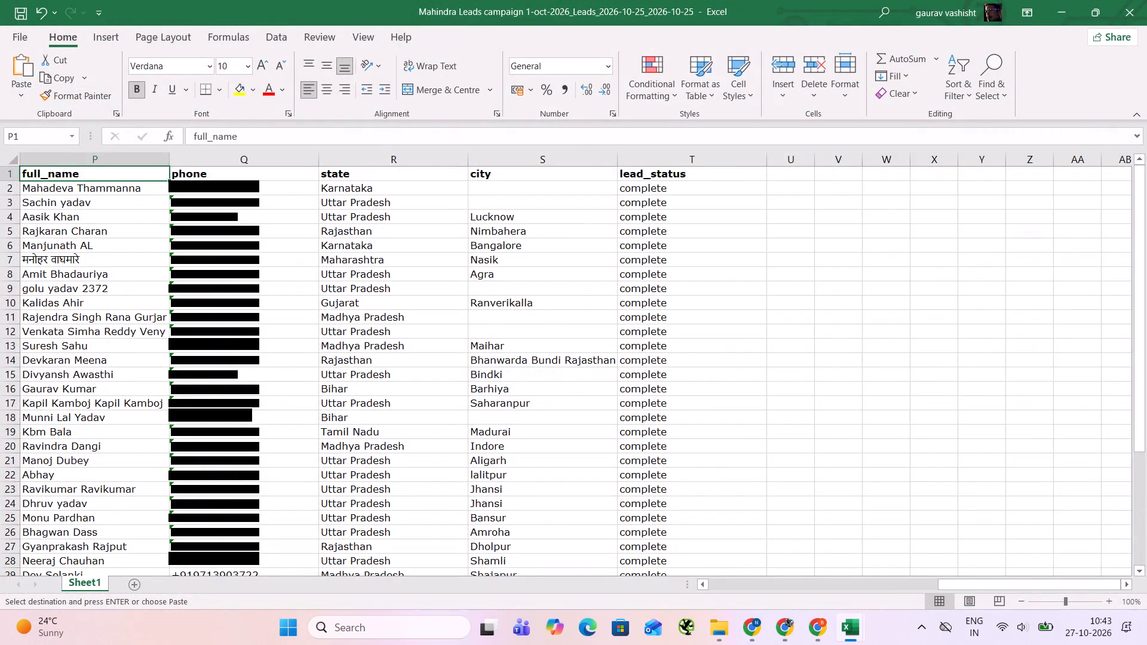
pyautogui.moveTo(128, 187); pyautogui.dragTo(208, 460)
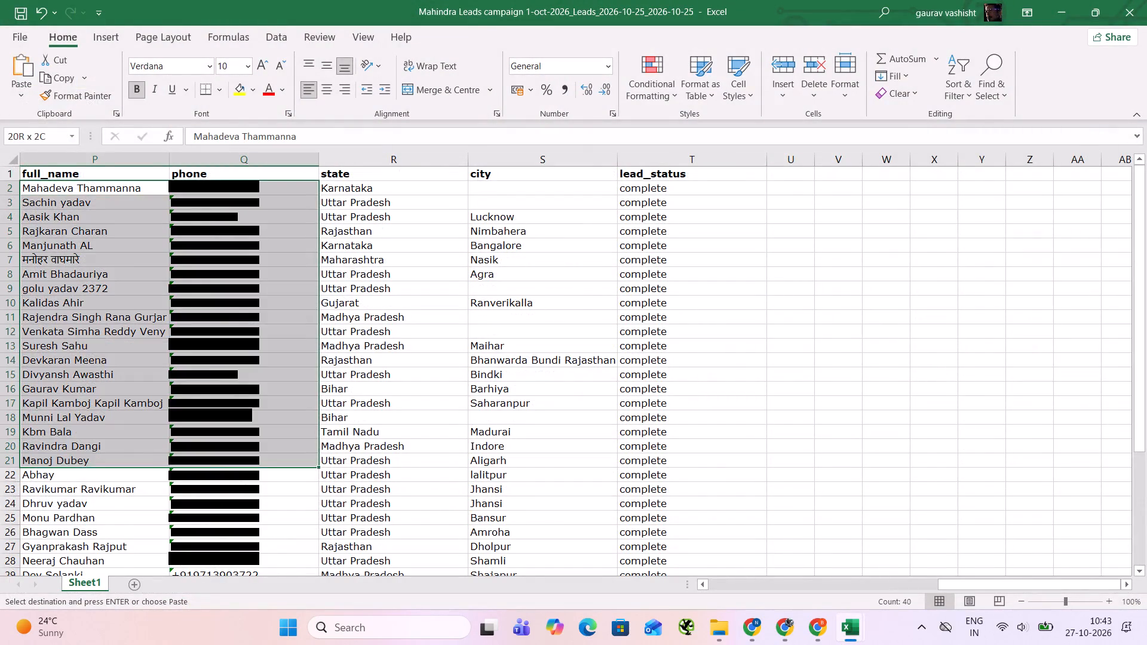
pyautogui.moveTo(208, 460); pyautogui.dragTo(424, 587)
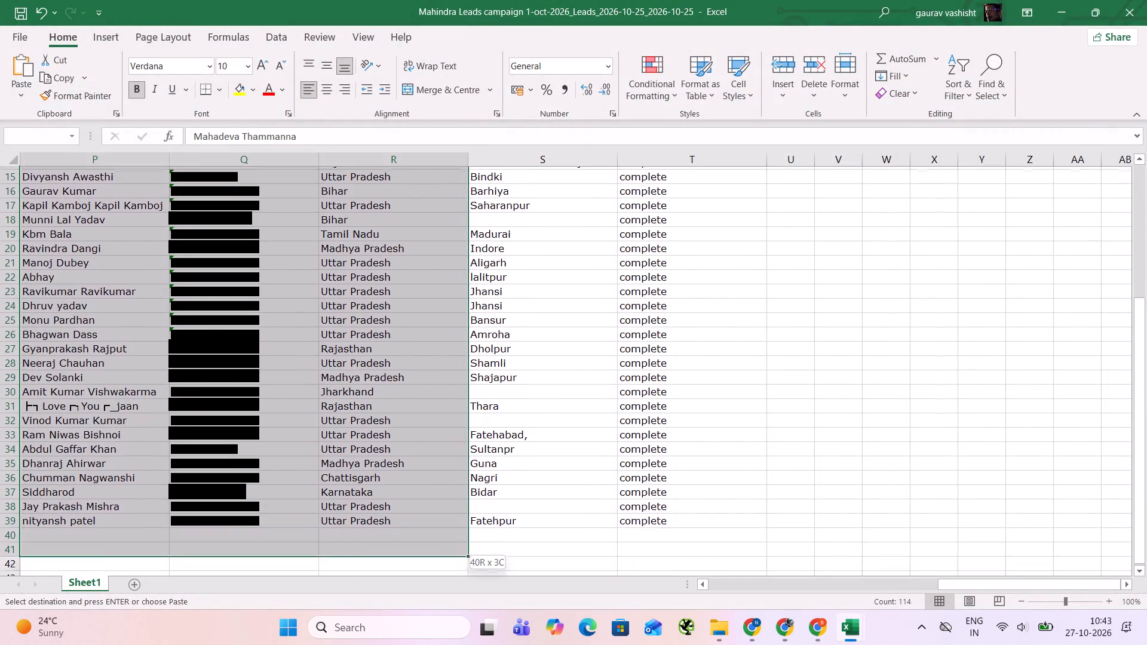
pyautogui.moveTo(424, 587); pyautogui.dragTo(532, 472)
pyautogui.hotkey('ctrl', 'c')
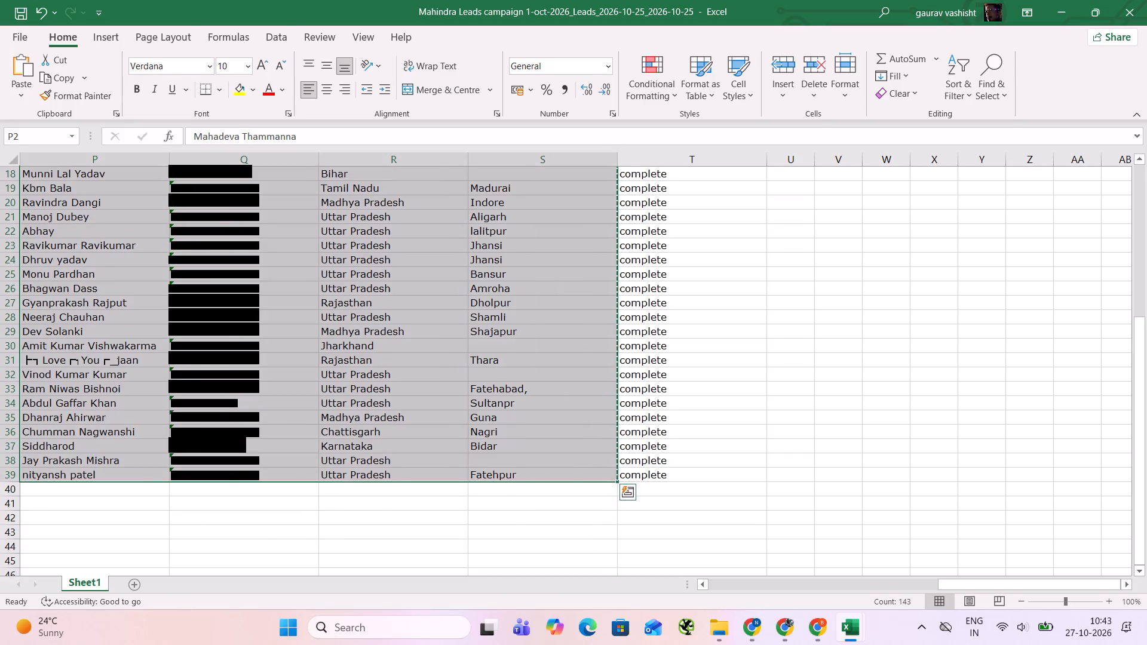
# Paste the Mahindra 1-oct leads into the Escorts Leads workbook from A406 and go to the first empty row below them.
pyautogui.hotkey('alt', 'Tab')
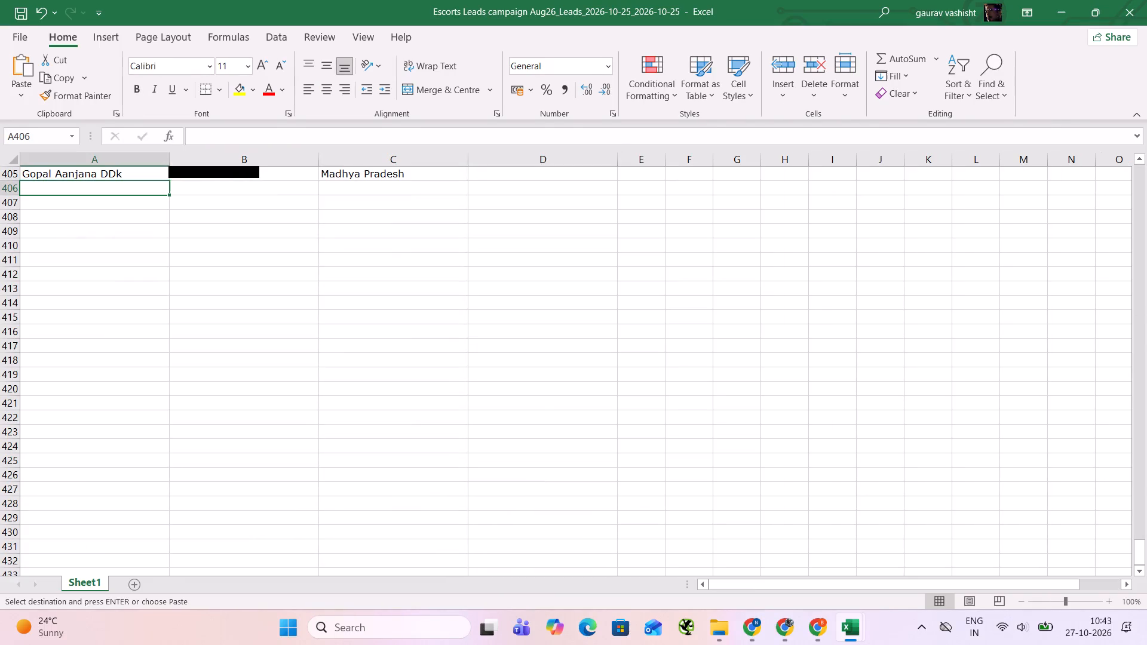
pyautogui.hotkey('ctrl', 'v')
pyautogui.press('Down')
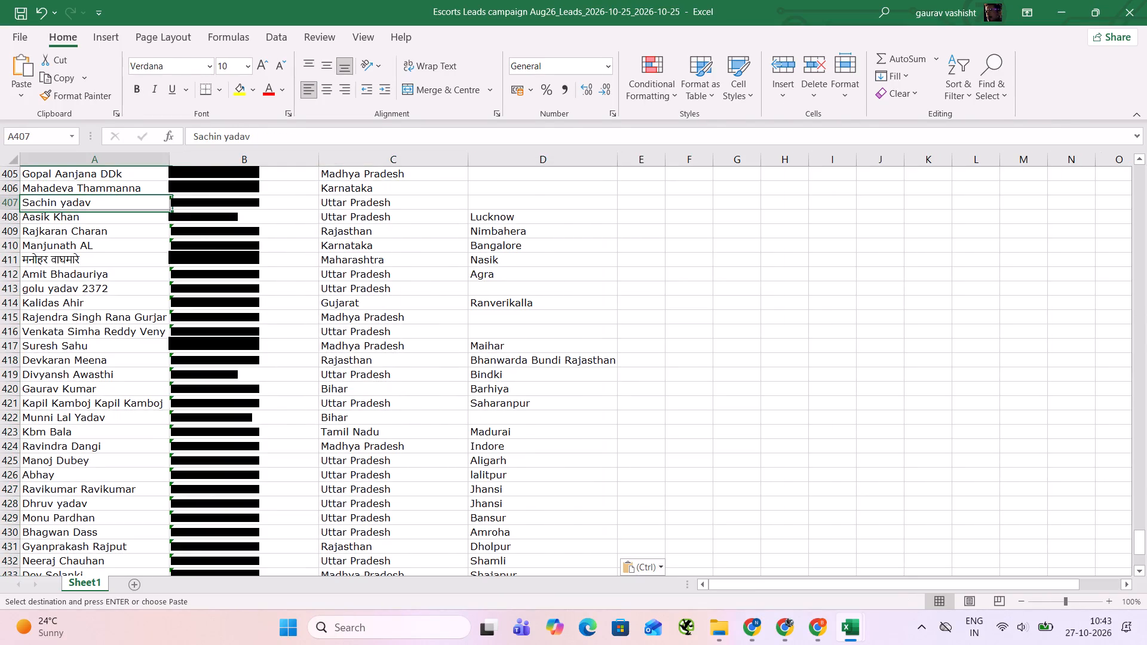
pyautogui.hotkey('ctrl', 'Down')
pyautogui.hotkey('ctrl', 'Up')
pyautogui.hotkey('ctrl', 'Down')
pyautogui.hotkey('ctrl', 'Down')
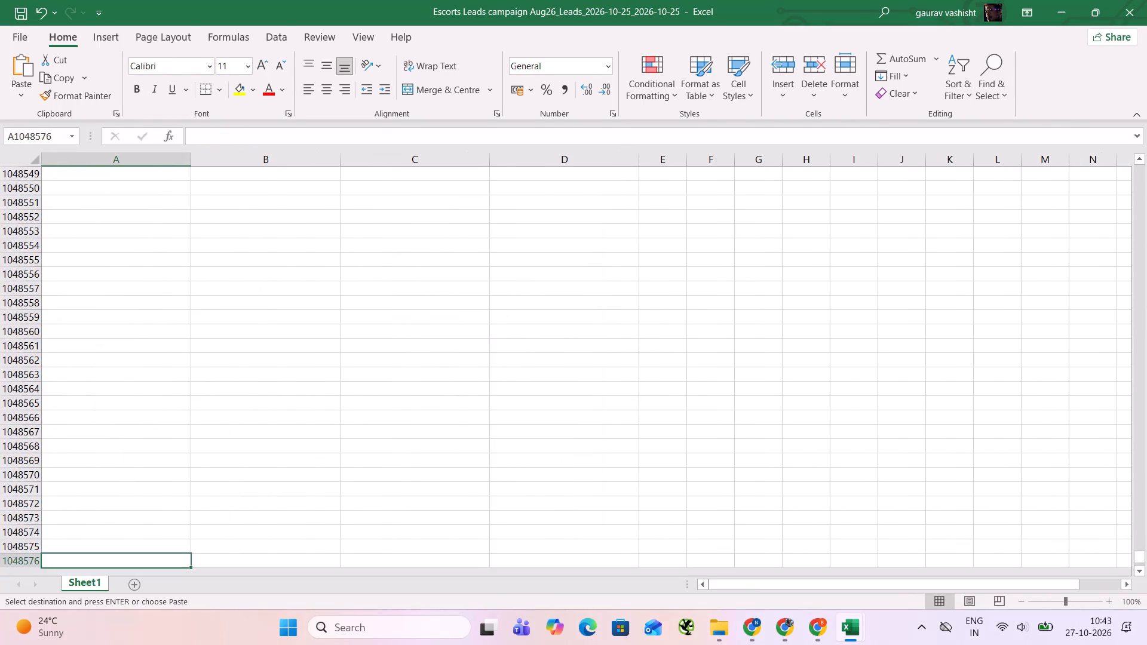
pyautogui.hotkey('ctrl', 'Up')
pyautogui.press('Down')
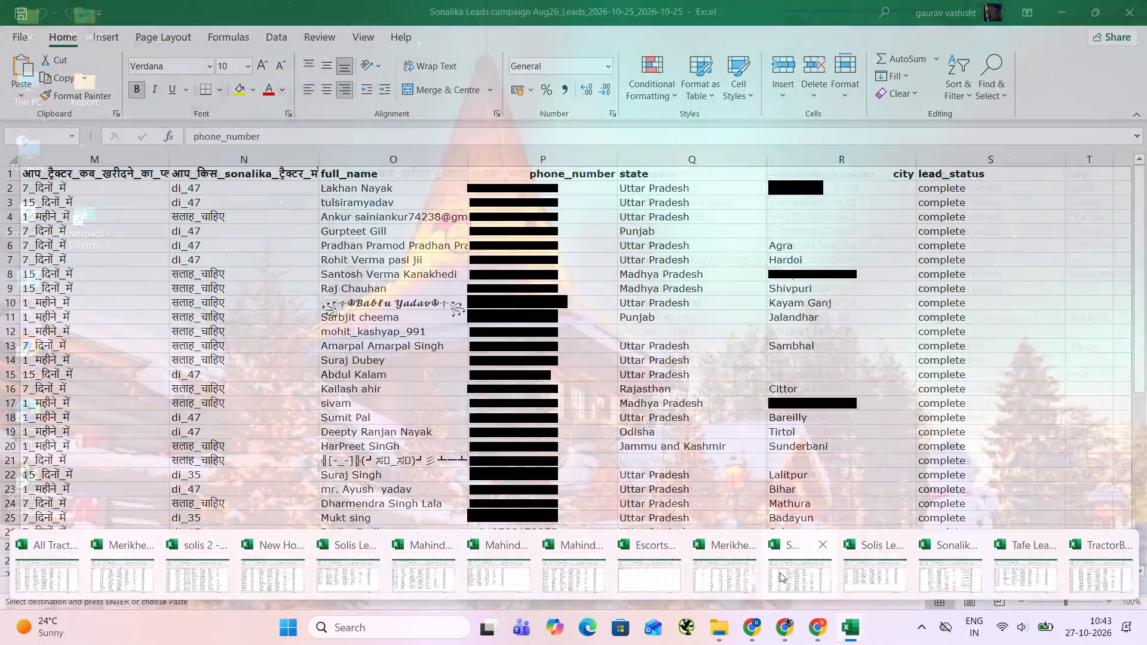
# Copy the full_name, phone_number, state and city data in rows 2 to 49 of the Sonalika Leads campaign Aug26 workbook.
pyautogui.click(783, 576)
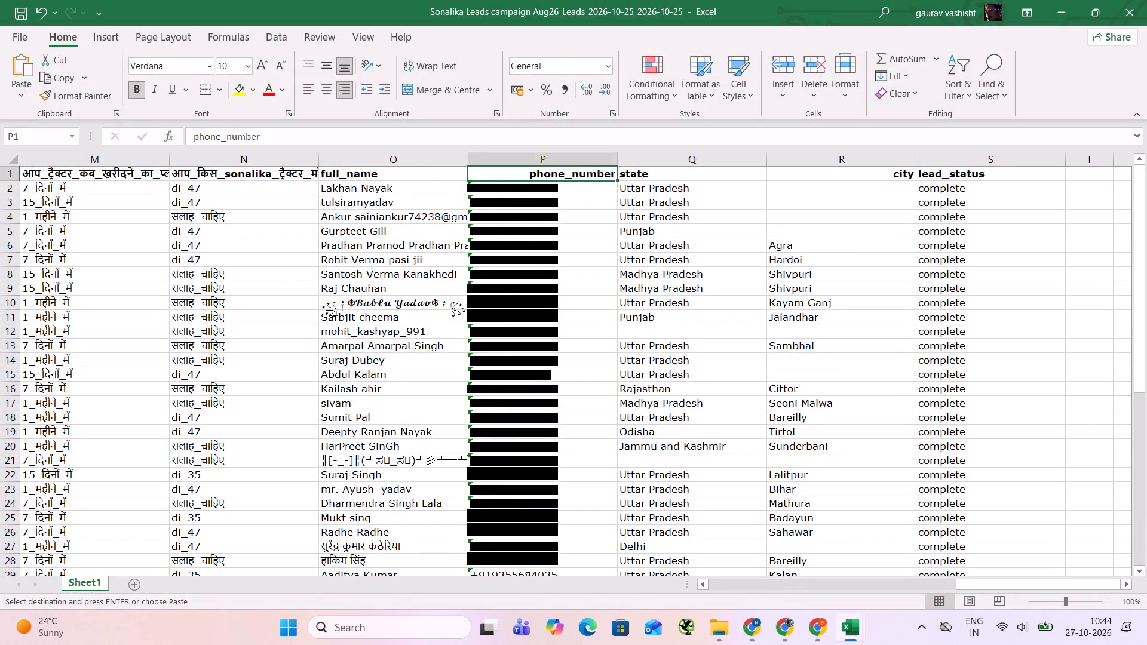
pyautogui.moveTo(431, 187); pyautogui.dragTo(641, 644)
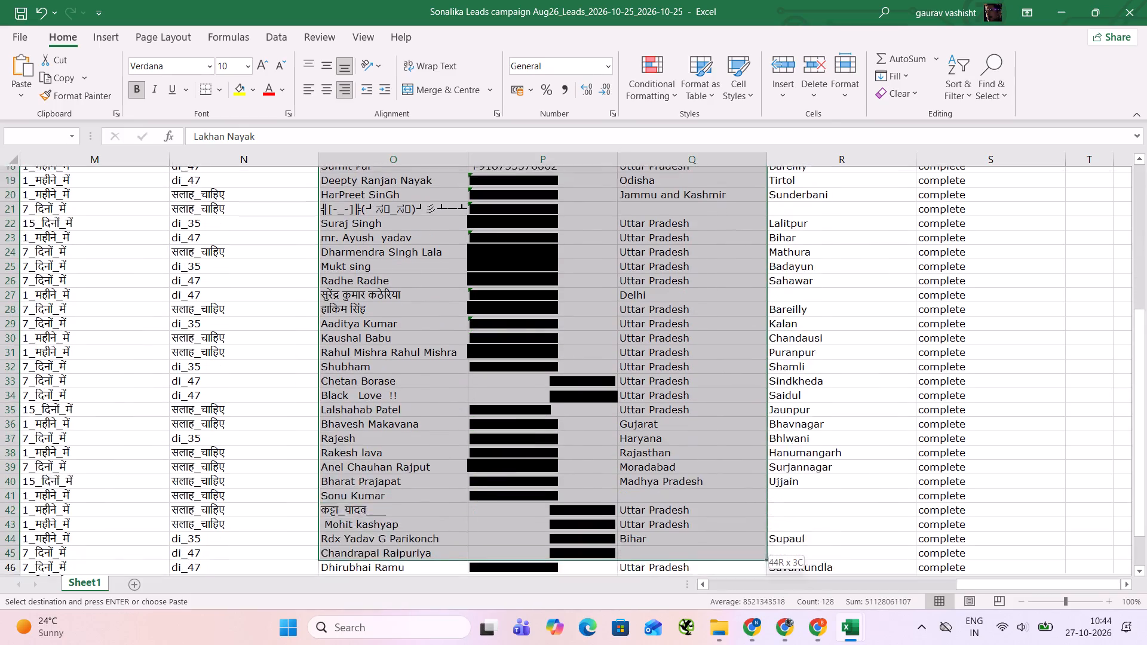
pyautogui.moveTo(641, 644); pyautogui.dragTo(786, 545)
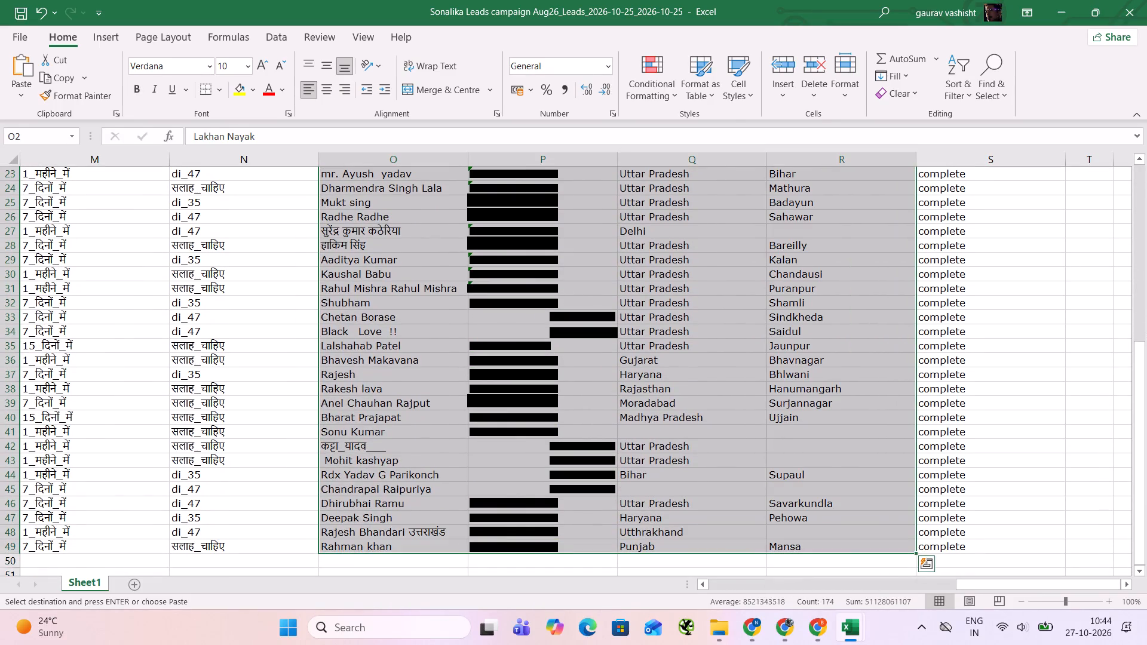
pyautogui.hotkey('ctrl', 'c')
# Paste the Sonalika Aug26 leads into the Escorts Leads workbook from A444 and go to the last filled row.
pyautogui.hotkey('alt', 'Tab')
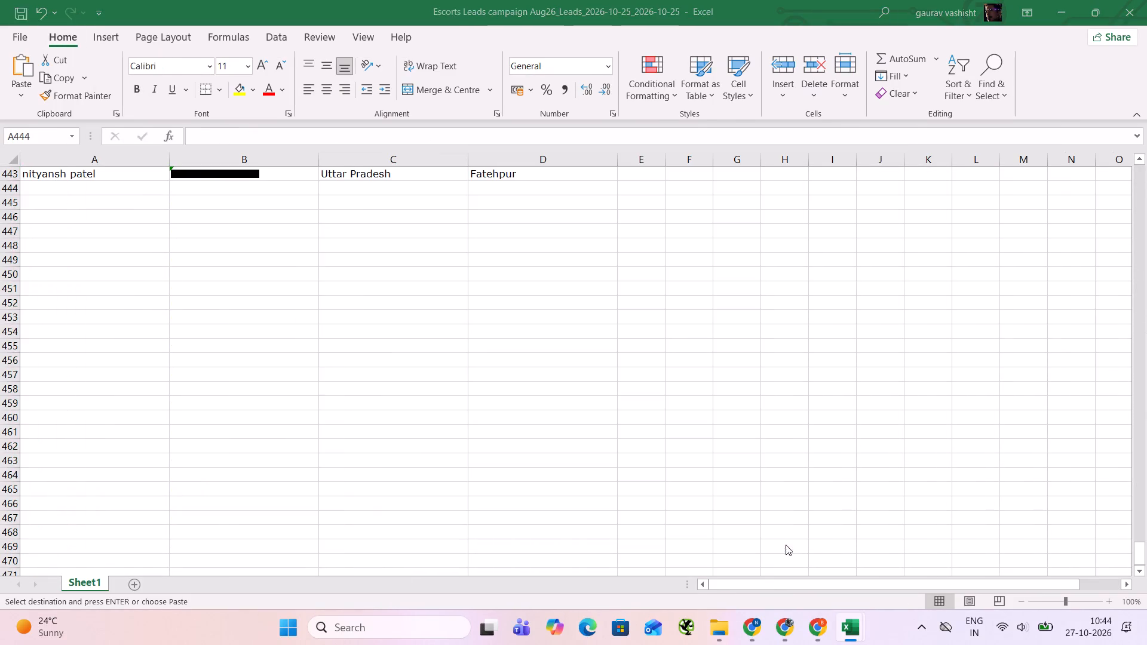
pyautogui.hotkey('ctrl', 'v')
pyautogui.press('Down')
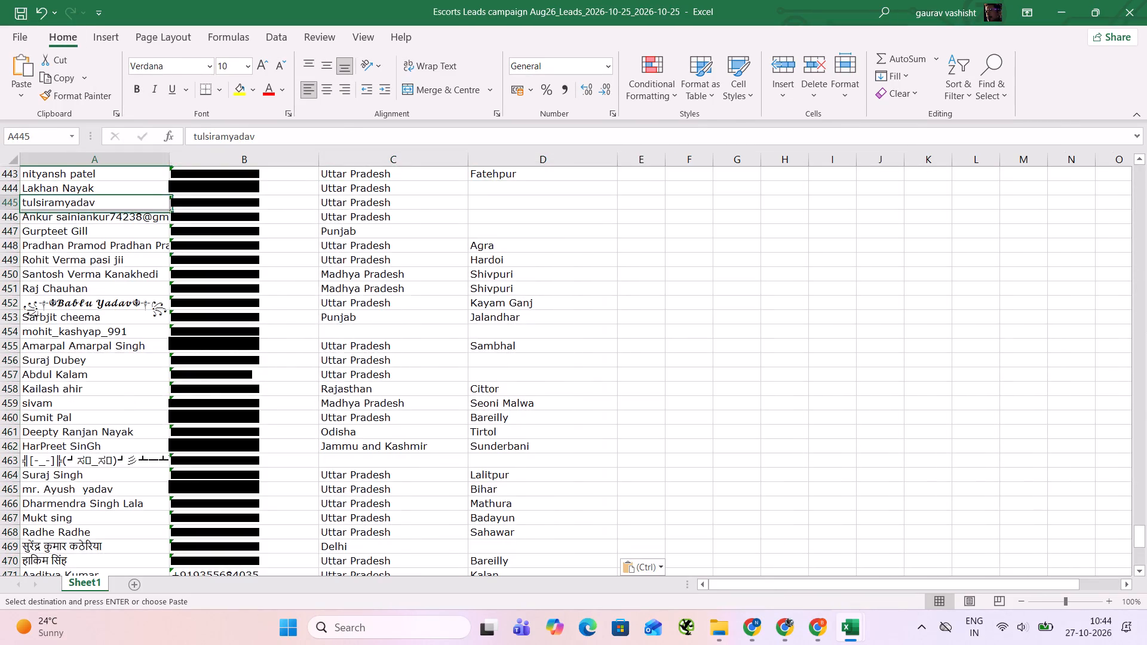
pyautogui.hotkey('ctrl', 'Down')
pyautogui.hotkey('ctrl', 'Down')
pyautogui.hotkey('ctrl', 'Up')
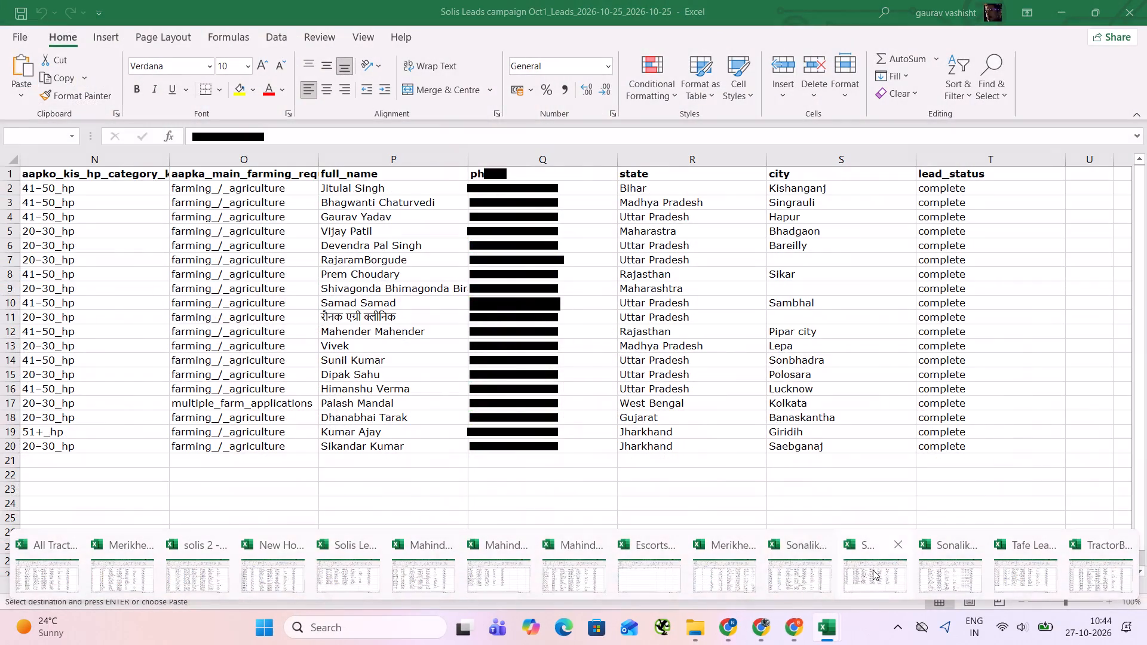
# Copy the full_name, phone, state and city data in rows 2 to 20 of the other Solis Leads campaign Oct1 workbook.
pyautogui.click(873, 570)
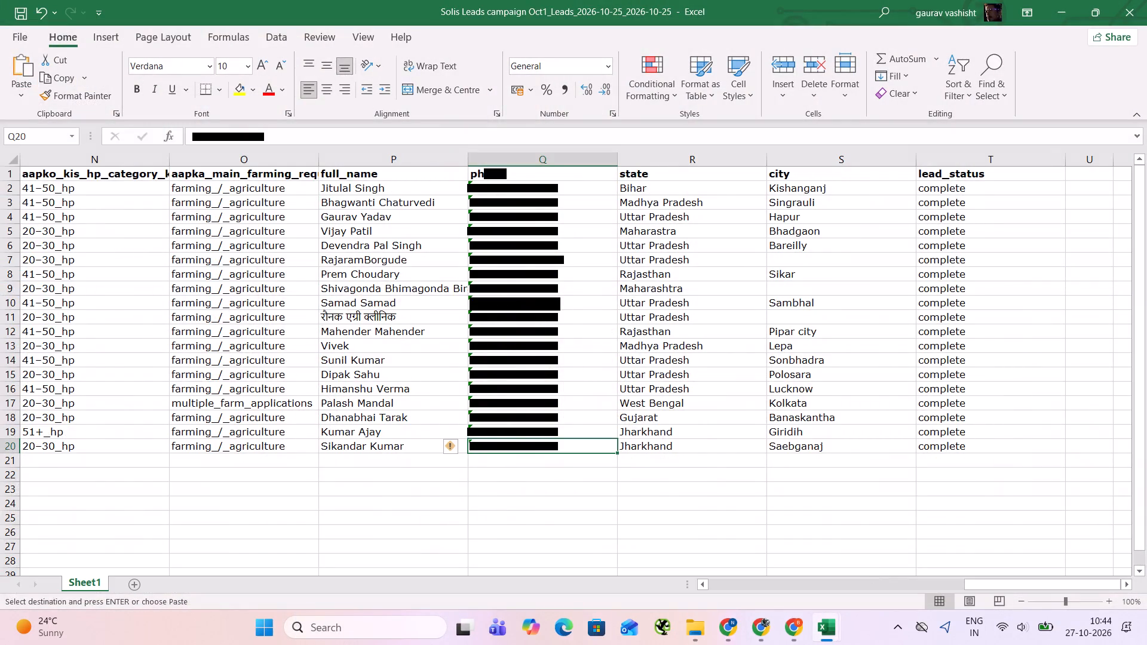
pyautogui.moveTo(391, 189); pyautogui.dragTo(710, 410)
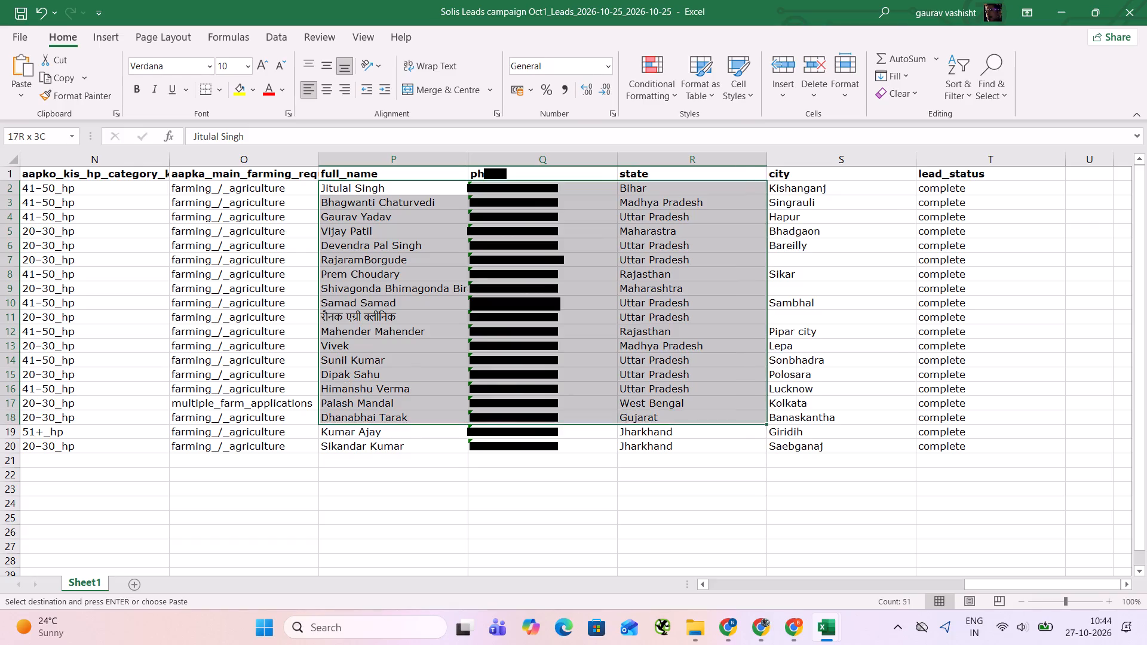
pyautogui.moveTo(710, 410); pyautogui.dragTo(803, 448)
pyautogui.hotkey('ctrl', 'c')
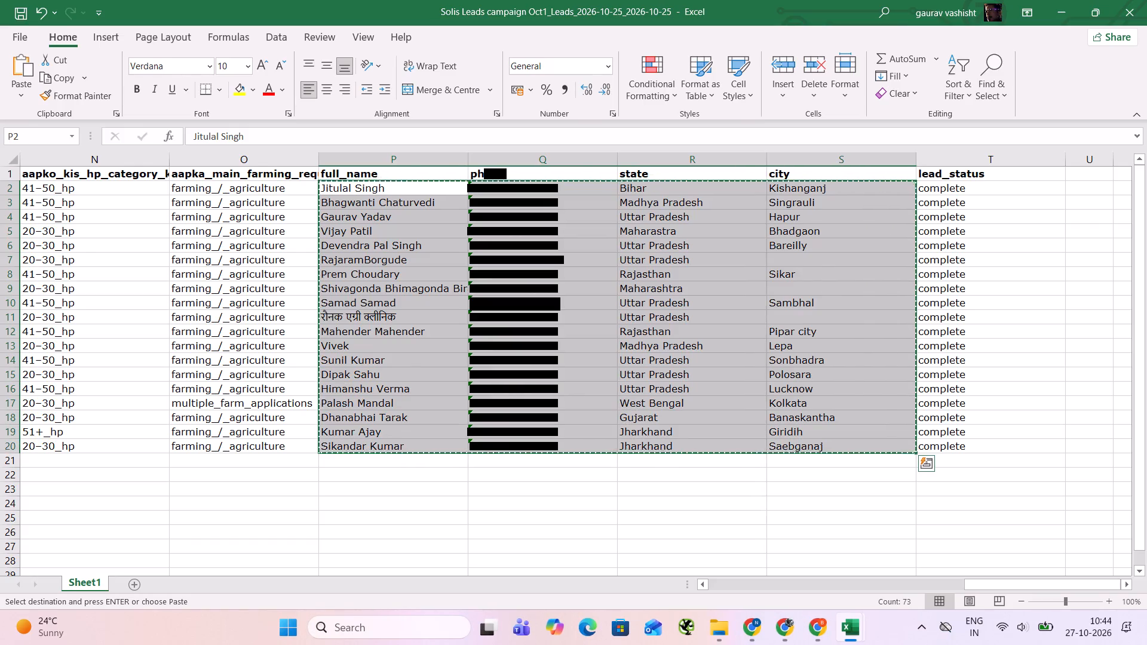
# Paste the copied Solis Oct1 leads into the Escorts Leads workbook from A493.
pyautogui.hotkey('alt', 'Tab')
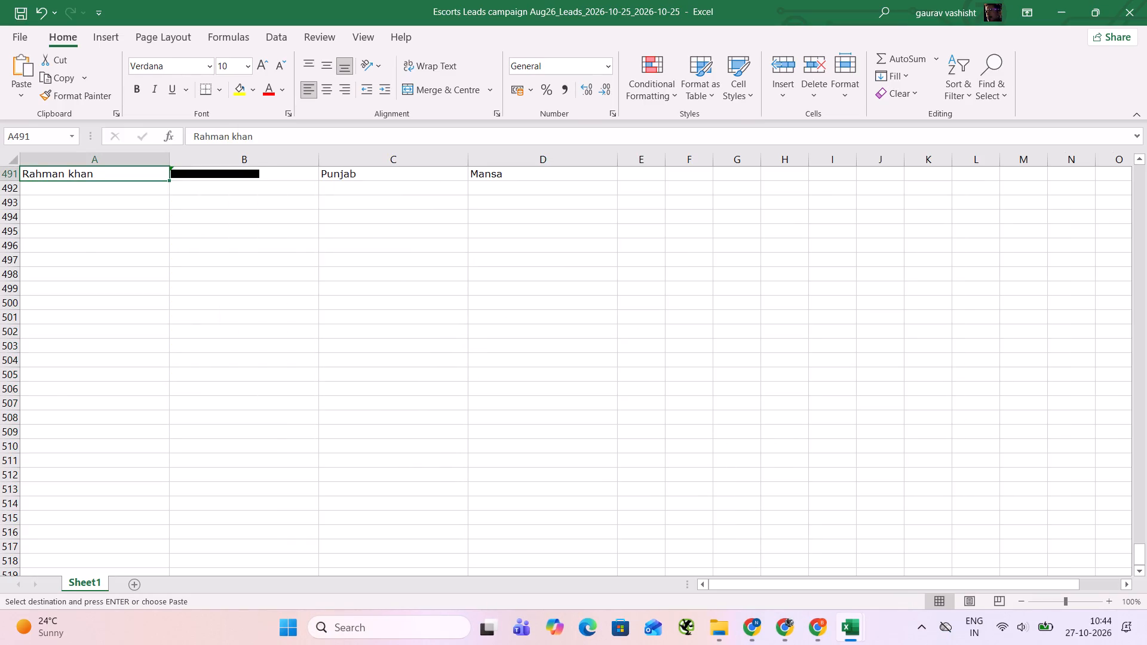
pyautogui.click(91, 195)
pyautogui.hotkey('ctrl', 'v')
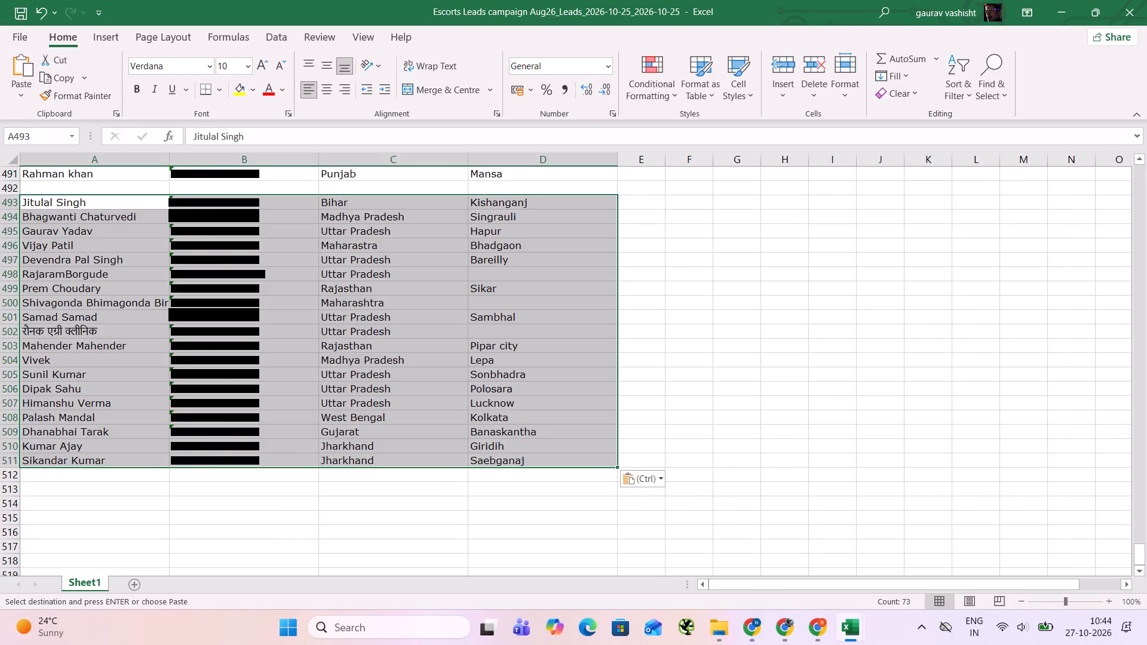
# Delete the blank row 492 above the pasted Solis leads and select A511, the first empty cell below the list.
pyautogui.click(88, 184)
pyautogui.click(15, 184)
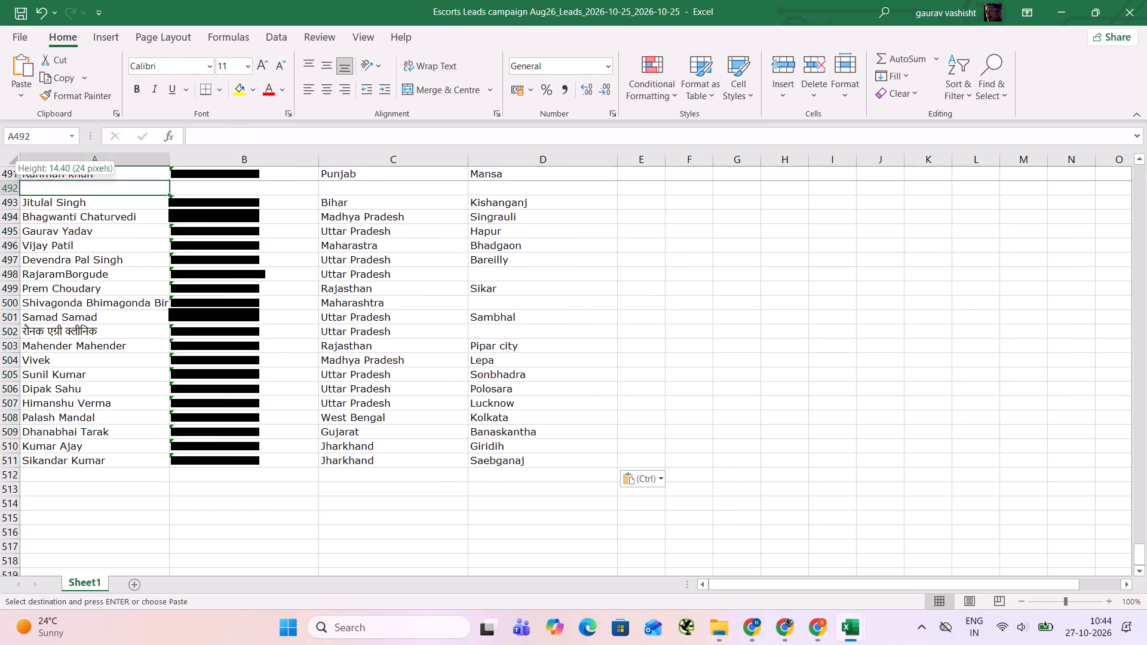
pyautogui.click(6, 187)
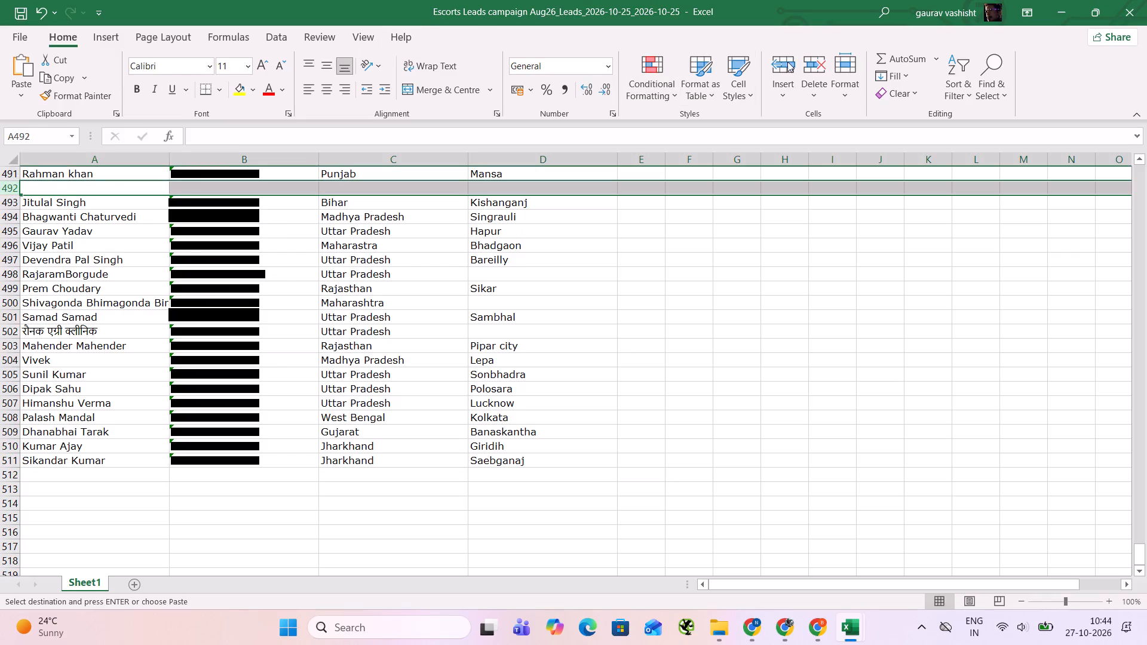
pyautogui.click(805, 63)
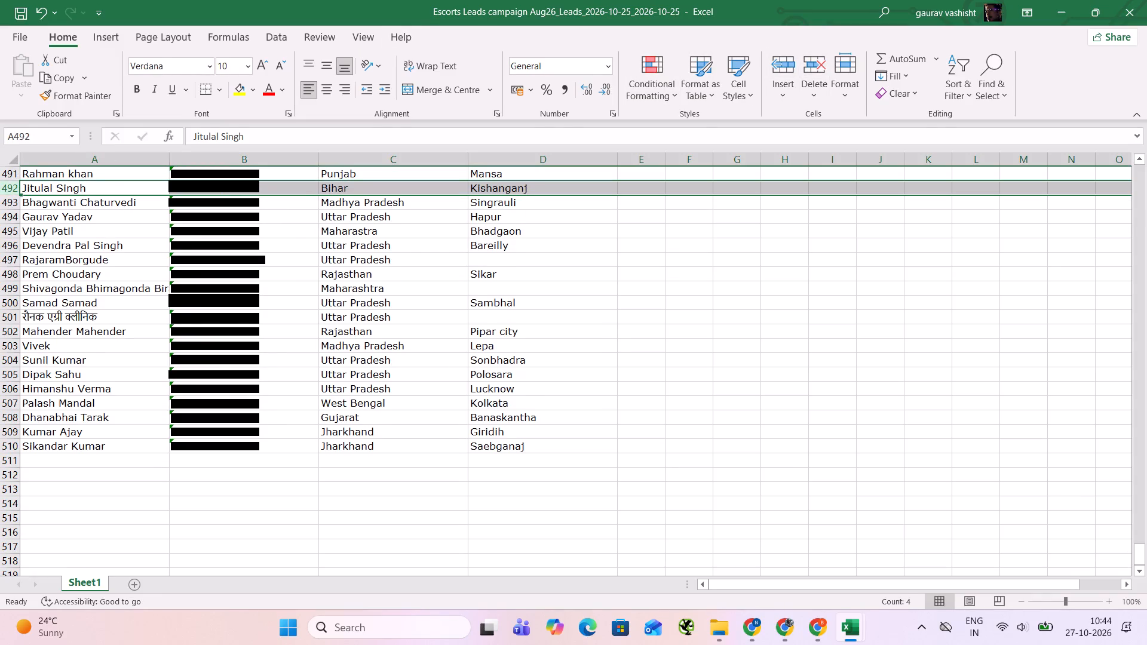
pyautogui.click(114, 459)
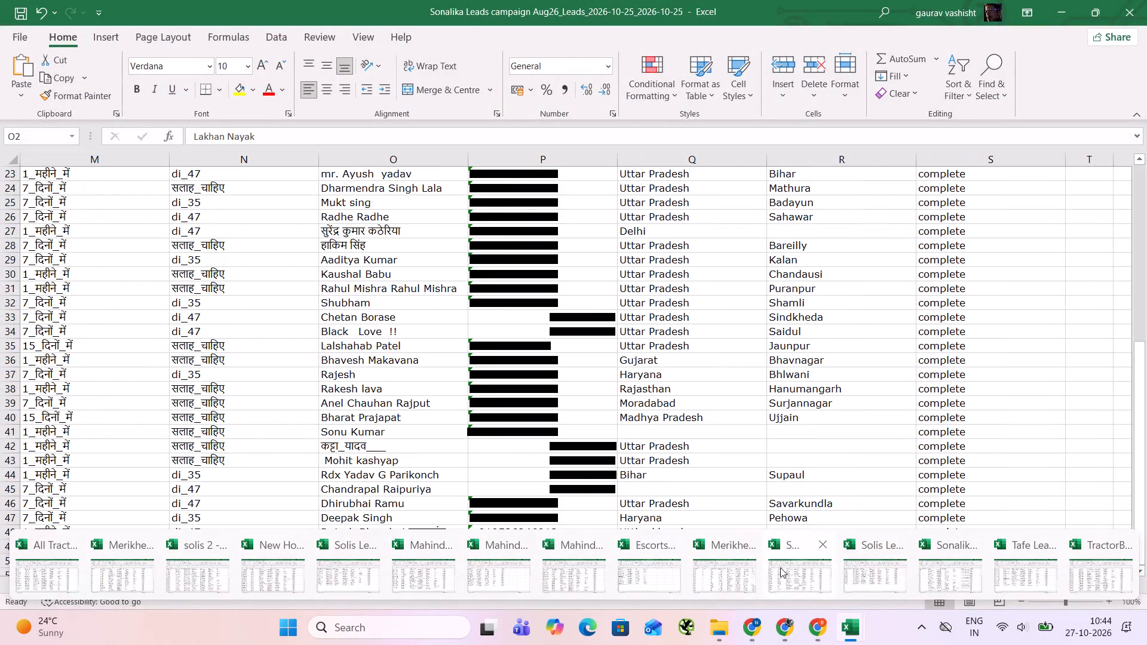
# Switch back to the Sonalika Leads campaign Aug26 workbook.
pyautogui.click(780, 567)
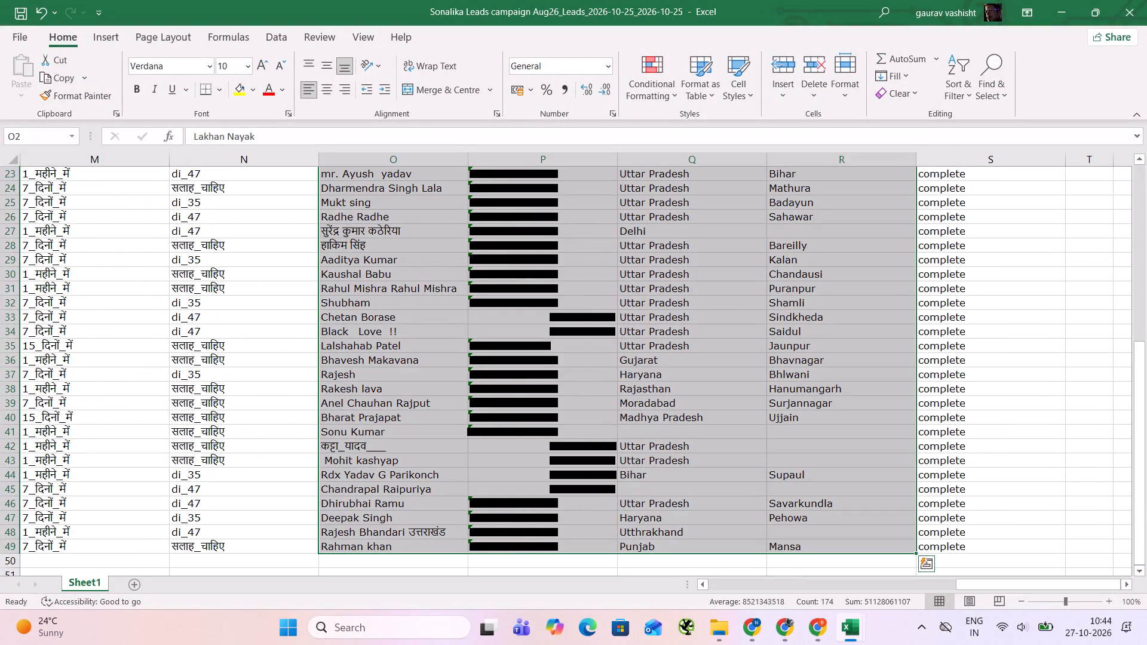
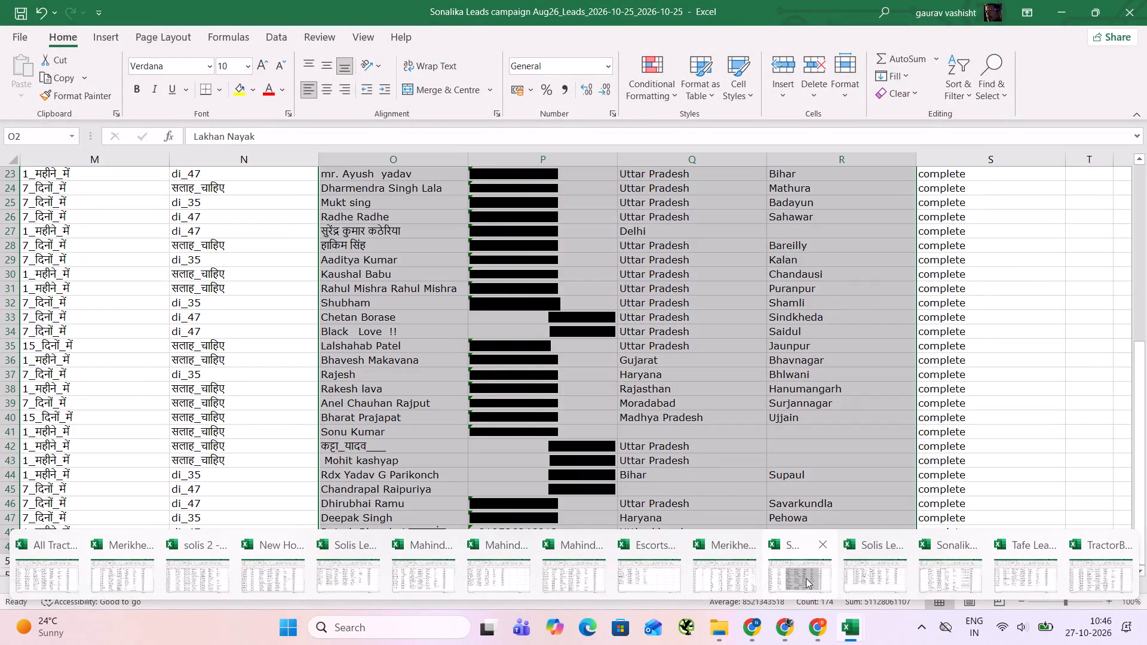
# Copy the selected name, phone, state and city data in rows 2 to 49 of the Sonalika Leads campaign Aug26 workbook.
pyautogui.moveTo(806, 579); pyautogui.dragTo(861, 580)
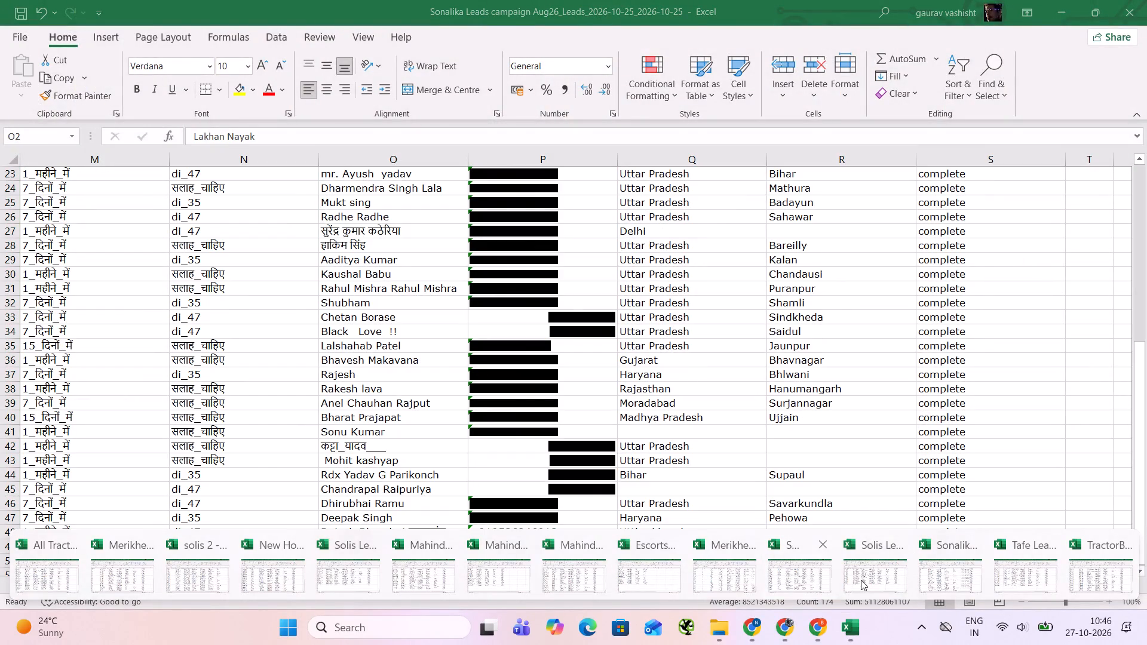
pyautogui.moveTo(861, 580); pyautogui.dragTo(862, 580)
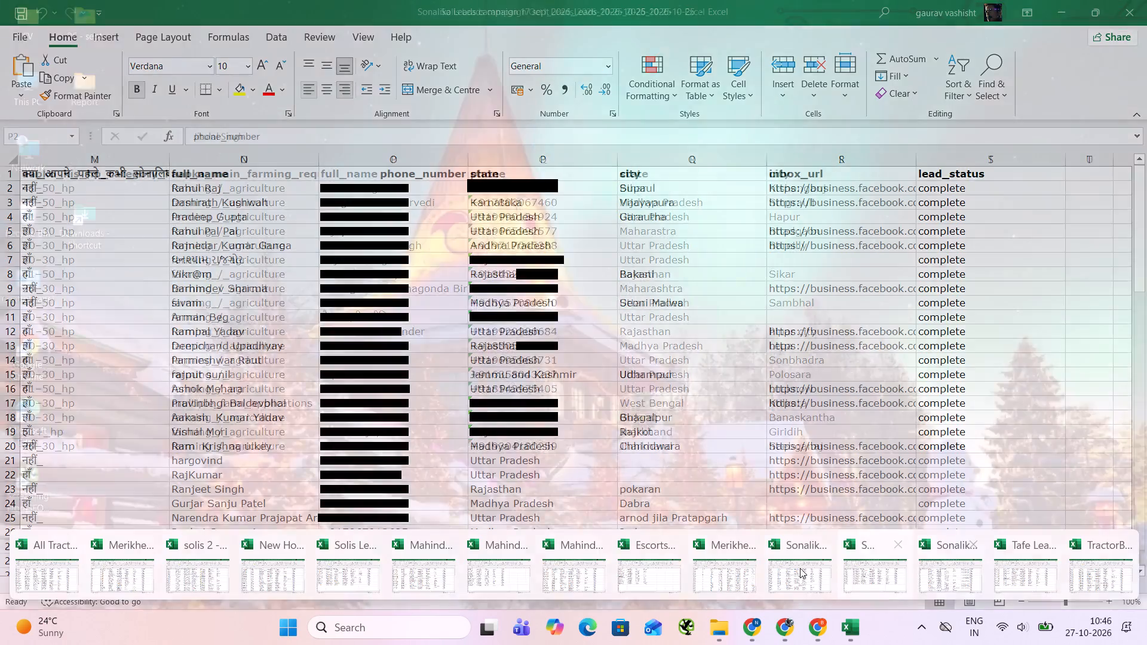
pyautogui.click(821, 572)
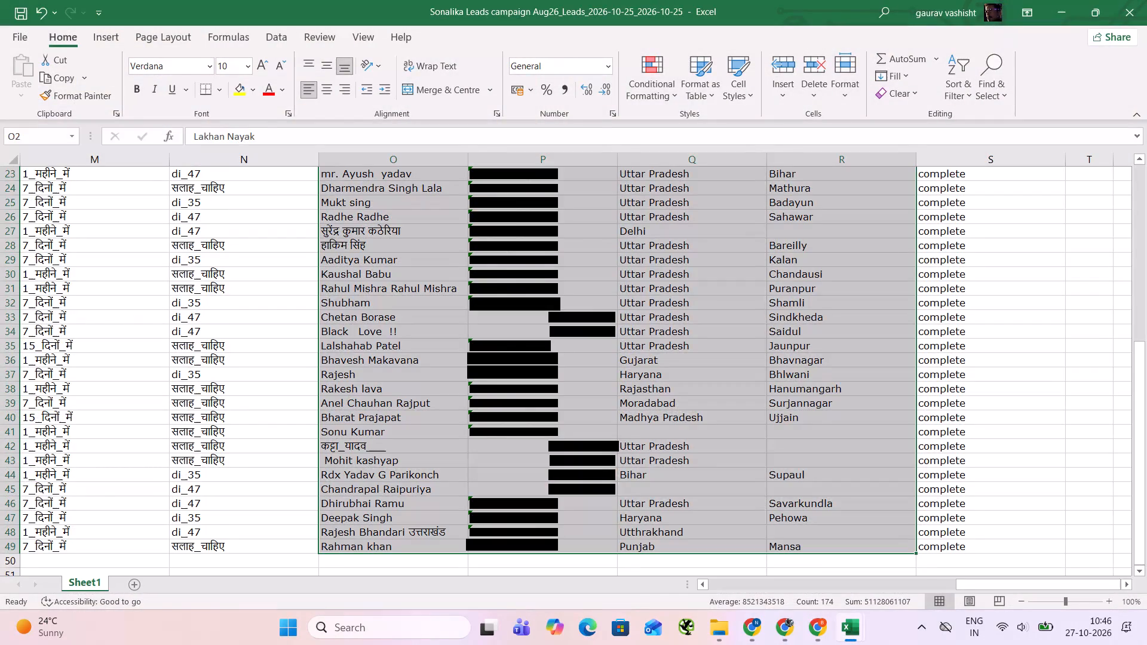
pyautogui.hotkey('ctrl', 'c')
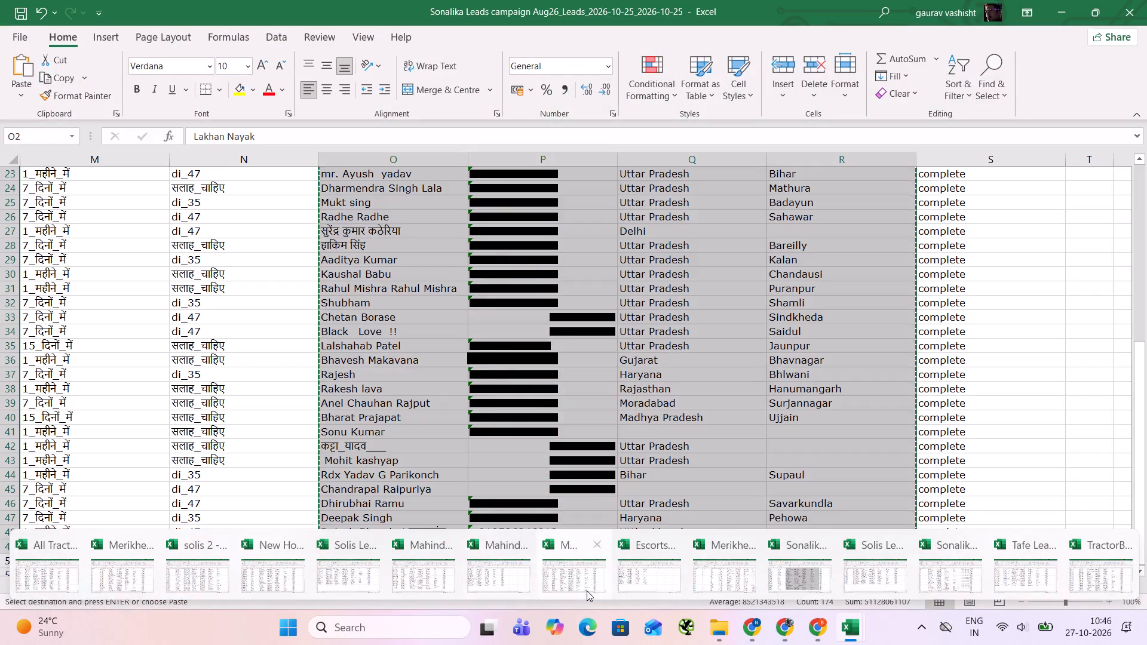
# Paste the copied Sonalika Aug26 leads into the Escorts Leads workbook from A511 and go to the last filled row of the list.
pyautogui.click(664, 579)
pyautogui.hotkey('ctrl', 'v')
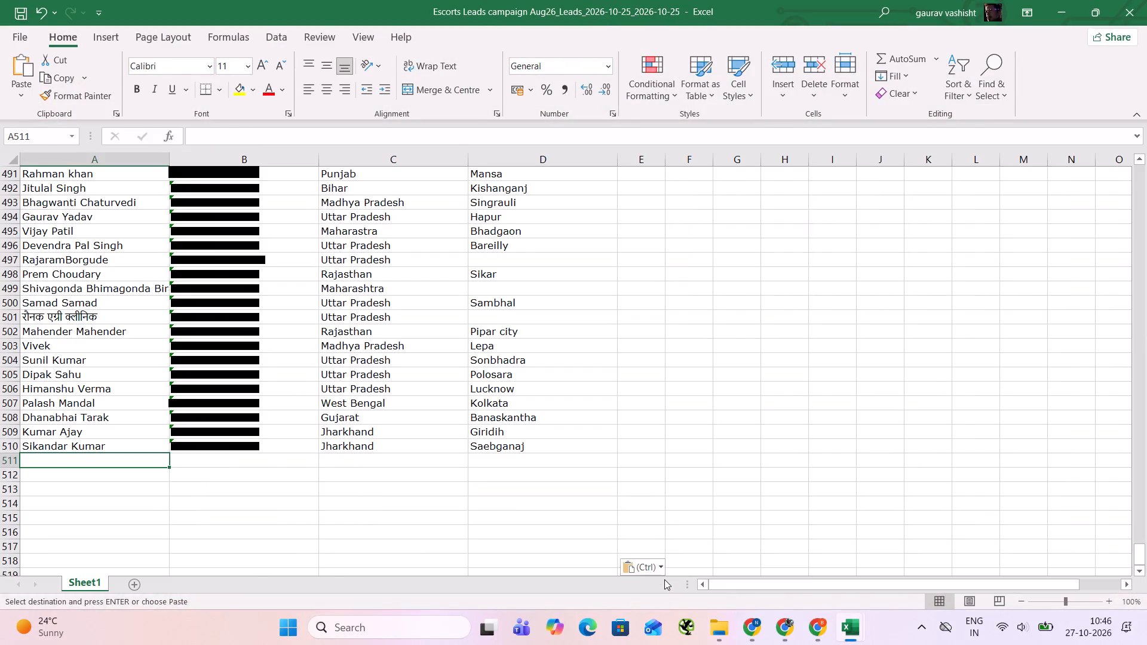
pyautogui.press('Down')
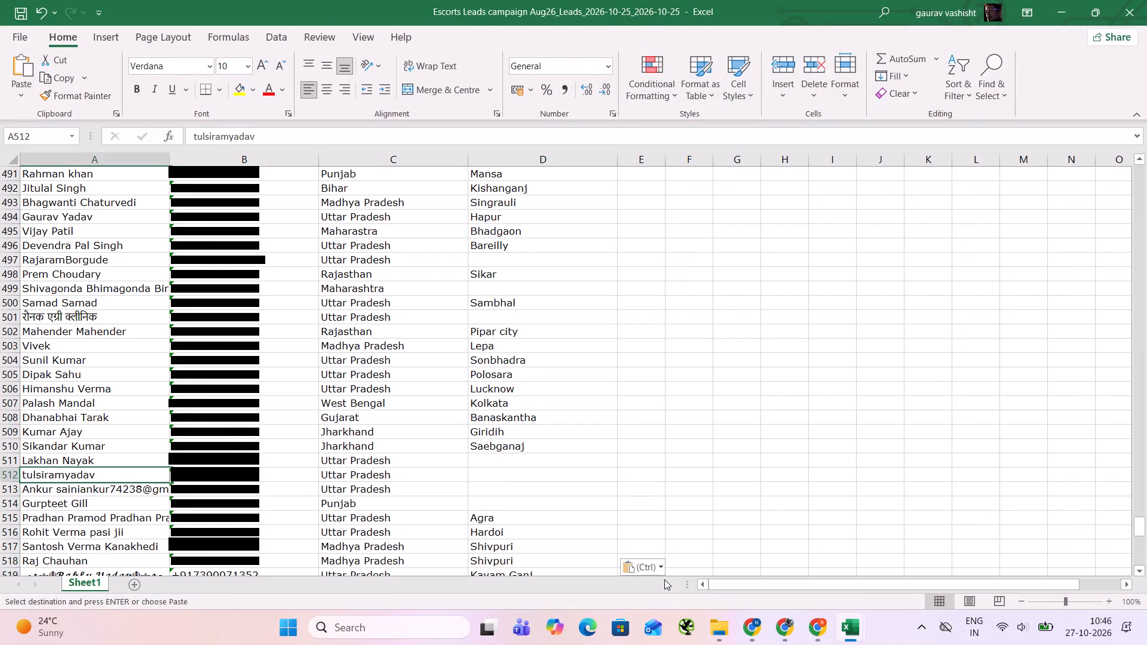
pyautogui.hotkey('ctrl', 'Down')
pyautogui.hotkey('ctrl', 'Down')
pyautogui.hotkey('ctrl', 'Up')
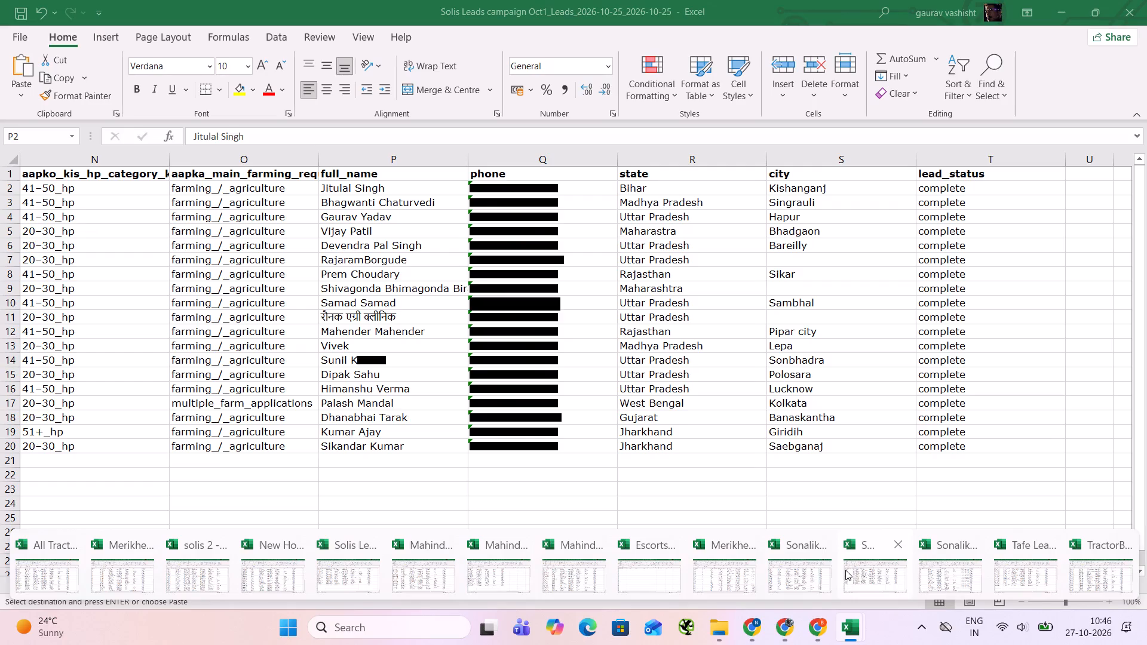
# Copy the full_name, phone_number, state and city data in rows 2 to 88 of the Sonalika Leads campaign 17 sept 2026 workbook.
pyautogui.click(932, 574)
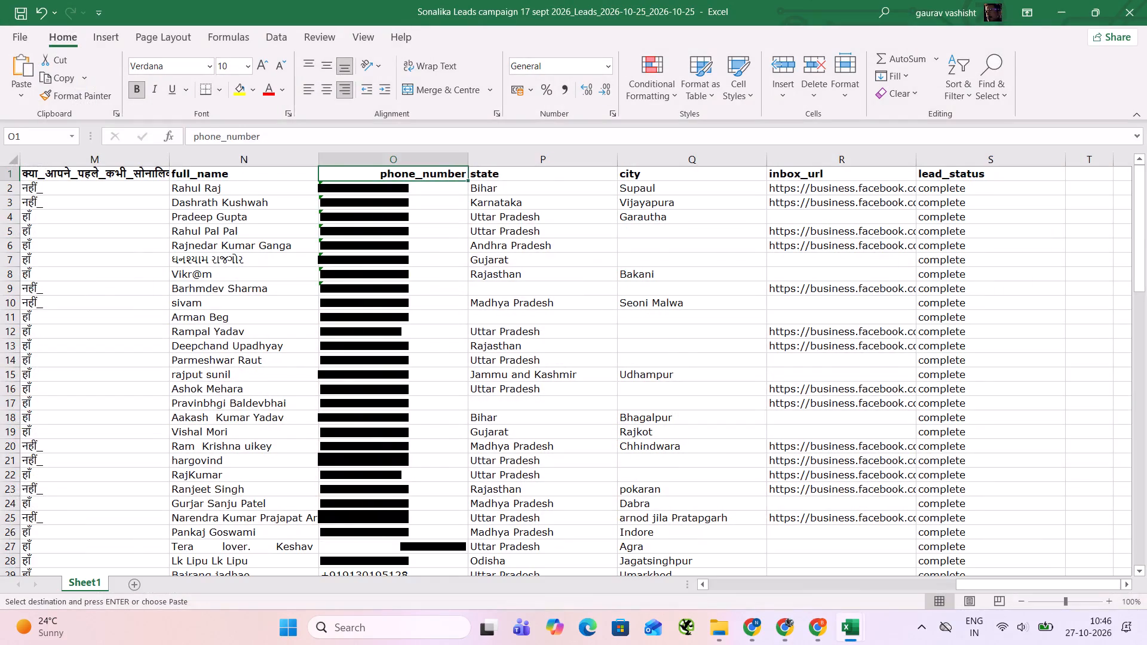
pyautogui.moveTo(250, 191); pyautogui.dragTo(577, 404)
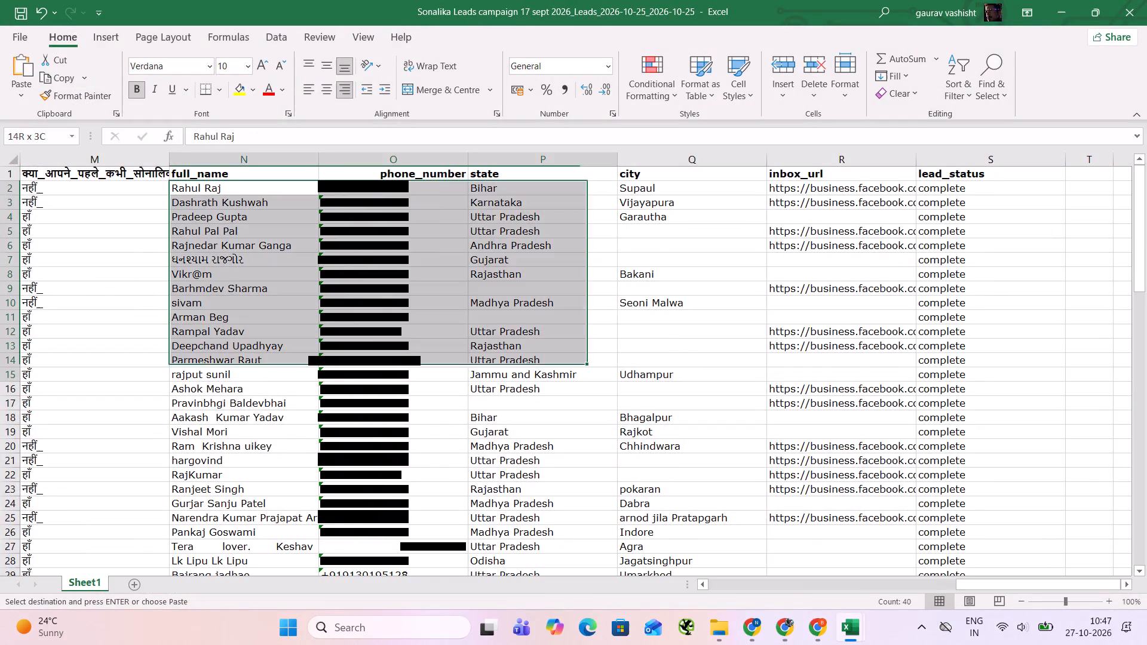
pyautogui.moveTo(577, 404); pyautogui.dragTo(640, 638)
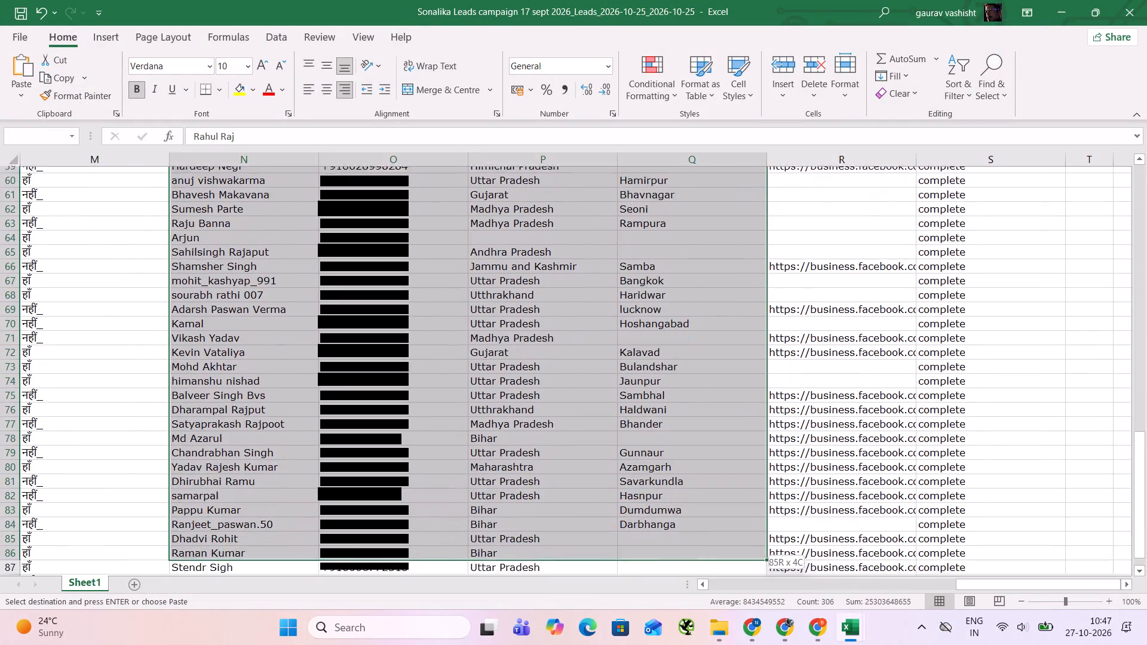
pyautogui.moveTo(640, 638); pyautogui.dragTo(640, 548)
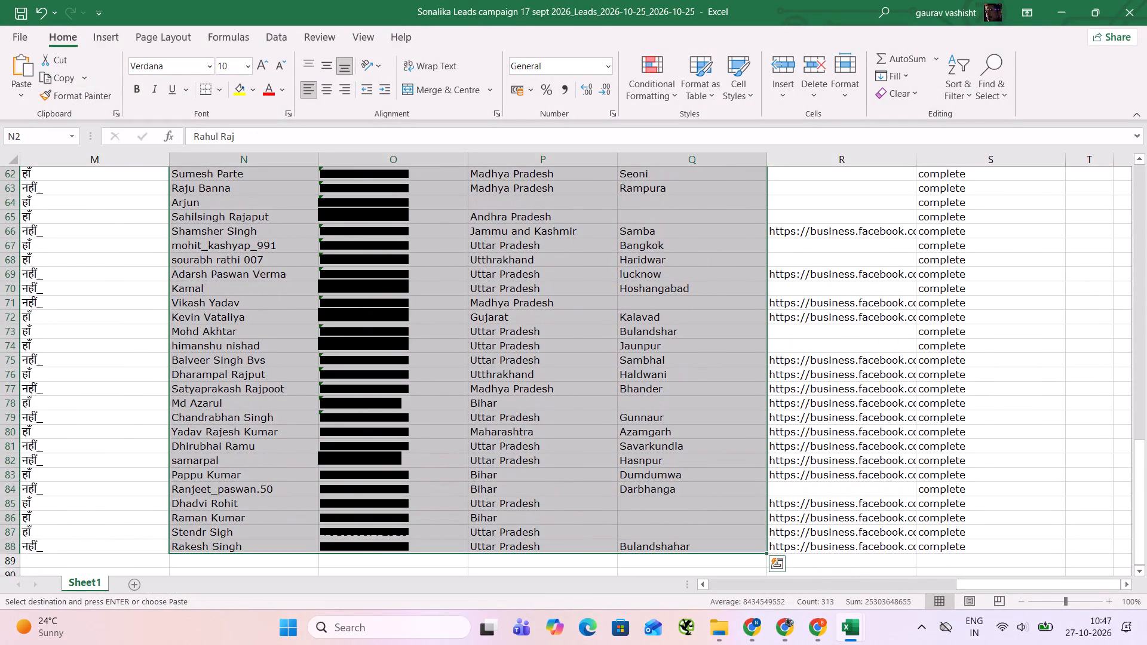
pyautogui.hotkey('ctrl', 'c')
# Paste the Sonalika 17 sept leads into the Escorts Leads workbook from A559 and select A646, the first empty cell below the list.
pyautogui.hotkey('alt', 'Tab')
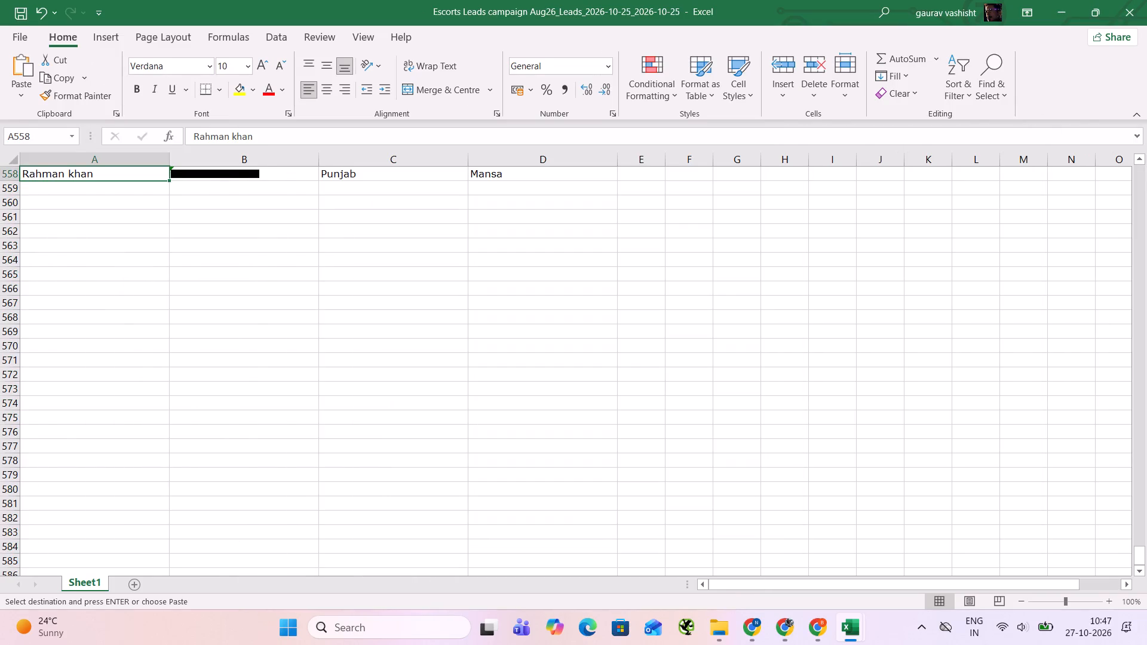
pyautogui.click(97, 185)
pyautogui.hotkey('ctrl', 'v')
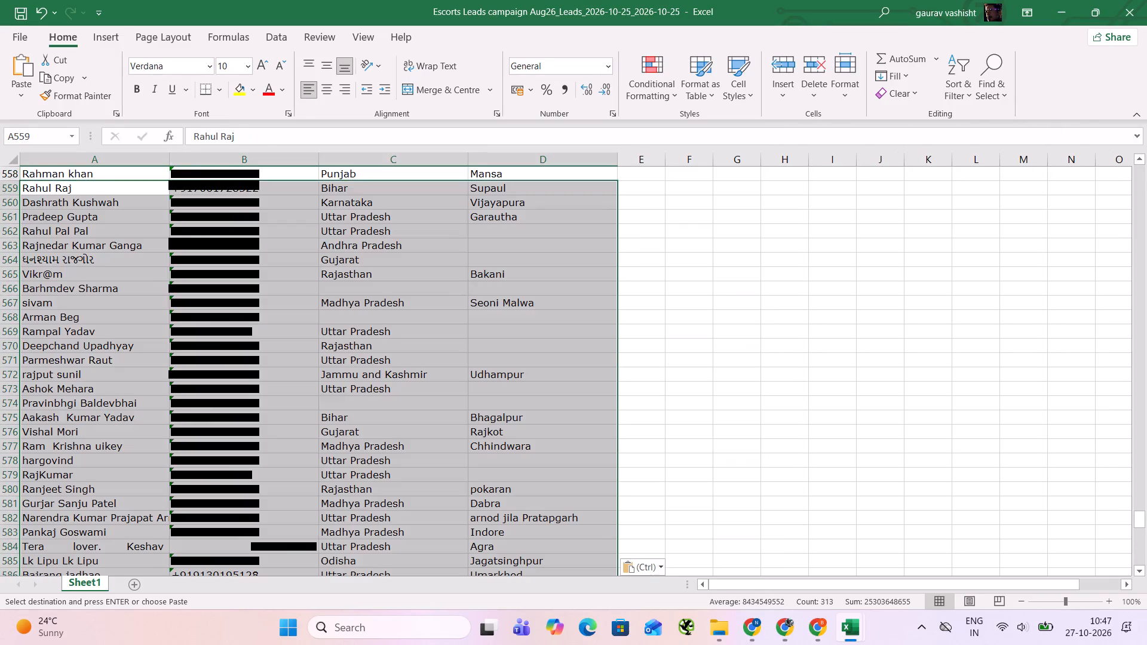
pyautogui.press('Down')
pyautogui.hotkey('ctrl', 'Down')
pyautogui.hotkey('ctrl', 'Down')
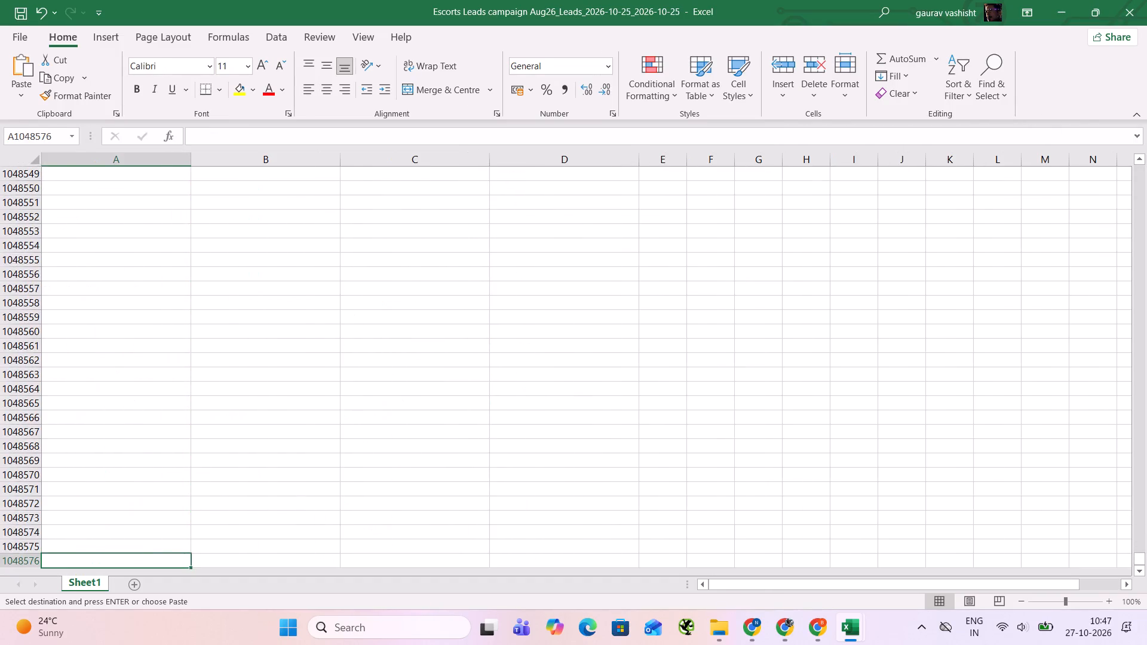
pyautogui.hotkey('ctrl', 'Up')
pyautogui.hotkey('ctrl', 'Down')
pyautogui.hotkey('ctrl', 'Up')
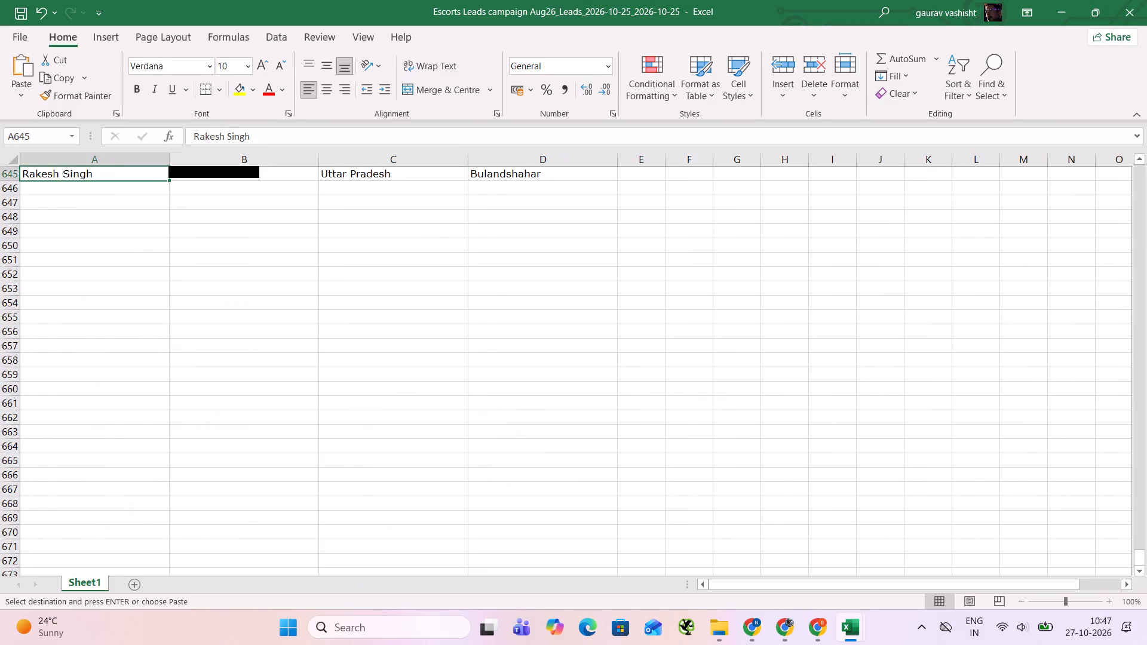
pyautogui.press('Down')
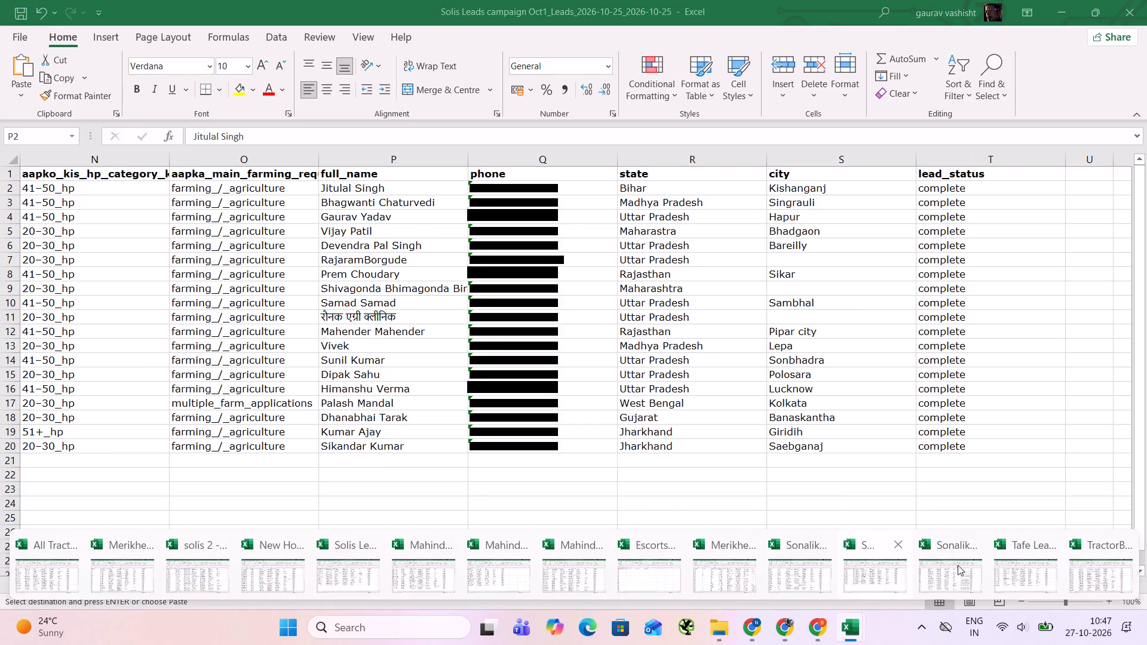
# Copy the full_name, whatsapp_number, state and city data in rows 2 to 52 of the Tafe Leads workbook into the Escorts Leads workbook from A646.
pyautogui.click(1002, 570)
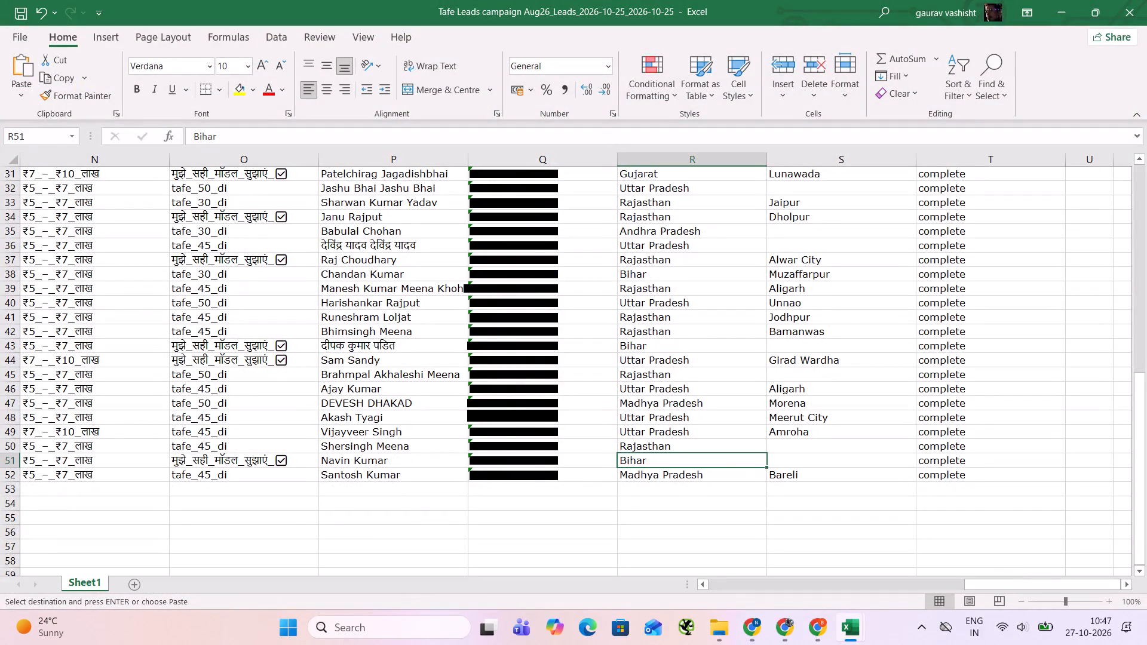
pyautogui.moveTo(391, 475); pyautogui.dragTo(412, 28)
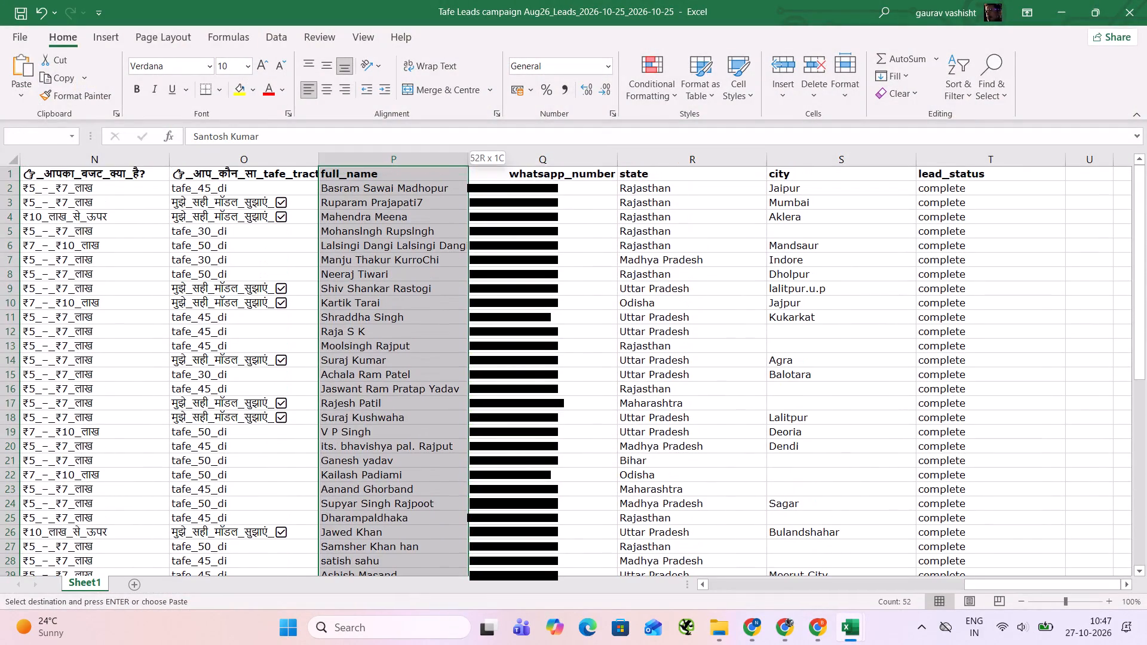
pyautogui.moveTo(412, 28); pyautogui.dragTo(785, 184)
pyautogui.hotkey('ctrl', 'c')
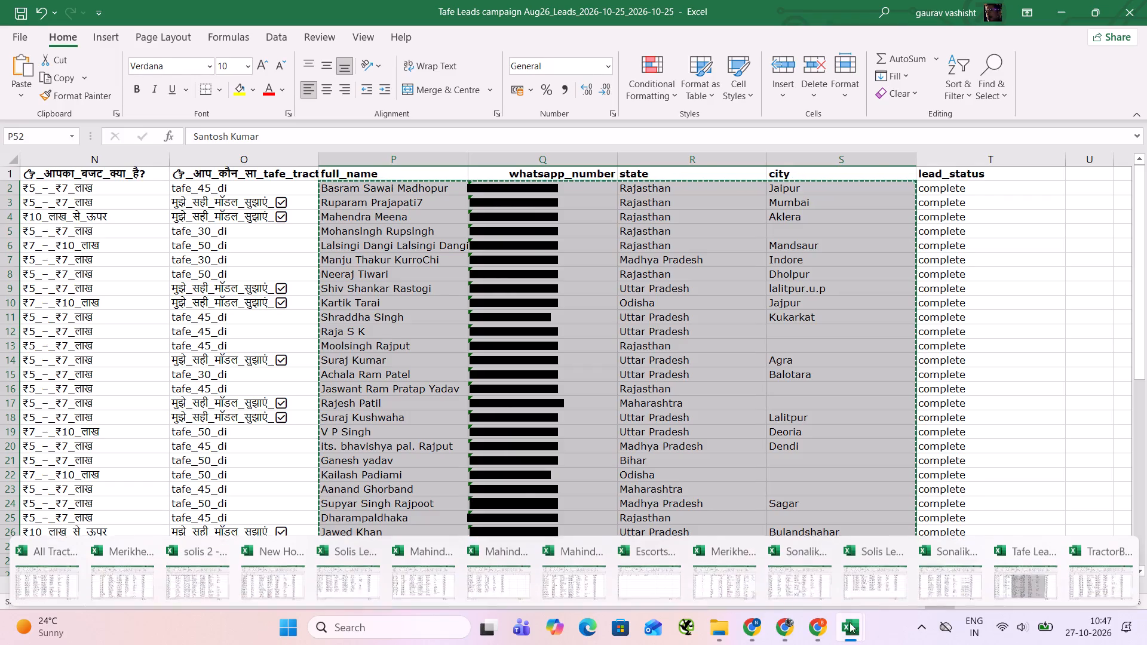
pyautogui.click(655, 569)
pyautogui.hotkey('ctrl', 'v')
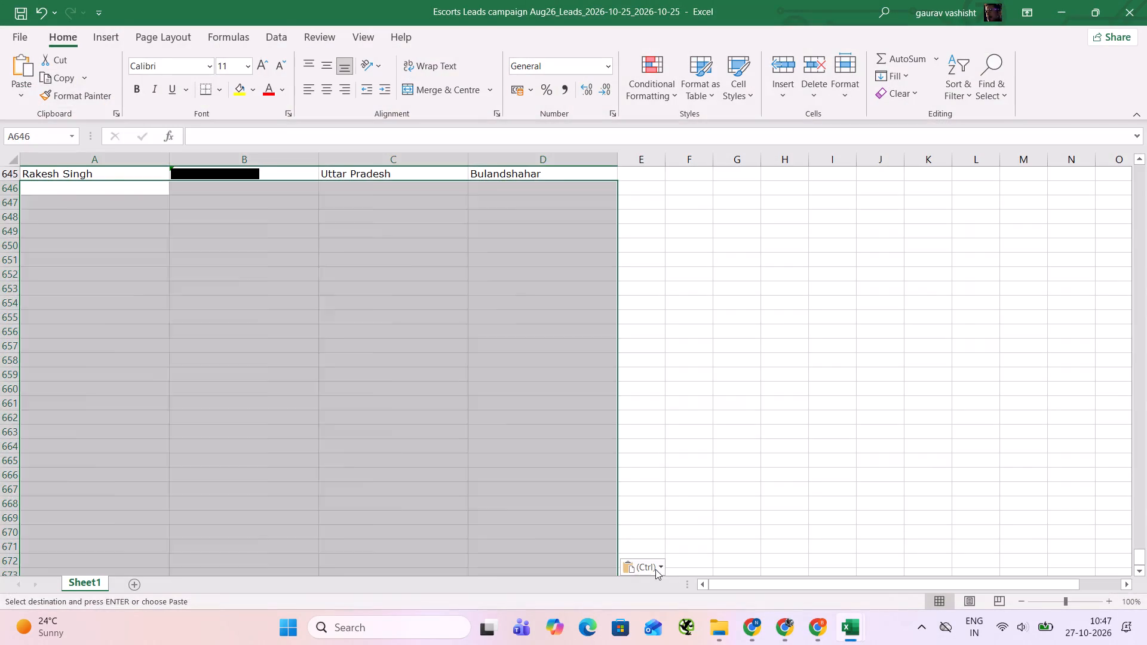
# Copy the full_name, whatsapp_number, state and city data in rows 2 to 69 of the TractorBird New Holland workbook into the Escorts Leads workbook from A697.
pyautogui.press('Down')
pyautogui.hotkey('ctrl', 'Down')
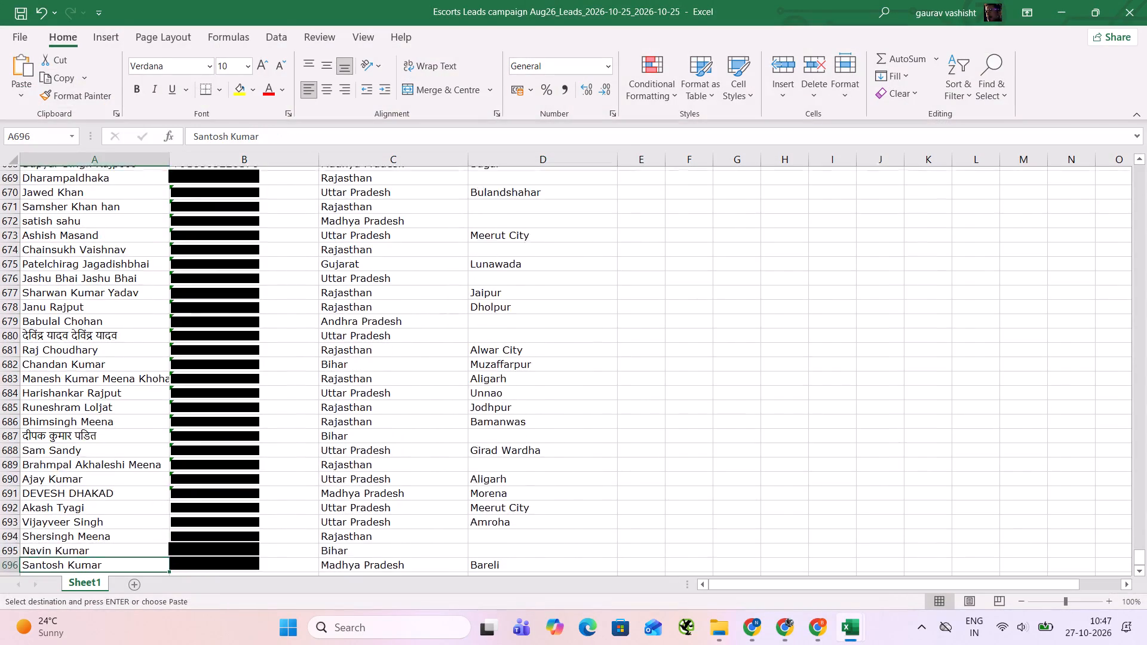
pyautogui.hotkey('ctrl', 'Down')
pyautogui.hotkey('ctrl', 'Down')
pyautogui.hotkey('ctrl', 'Up')
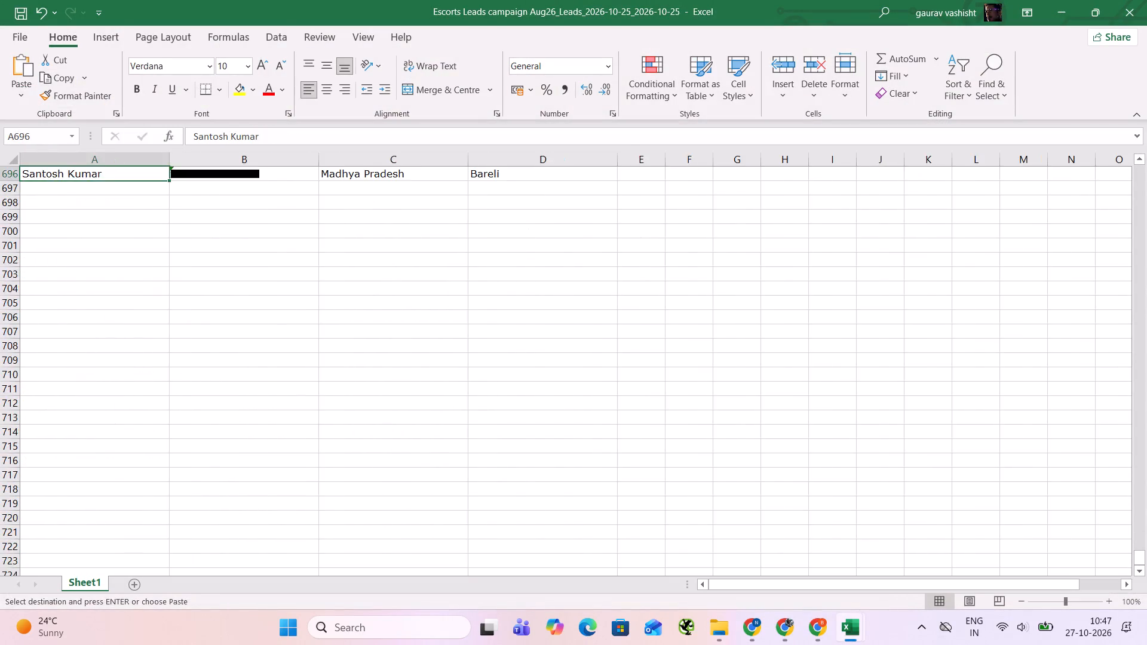
pyautogui.press('Down')
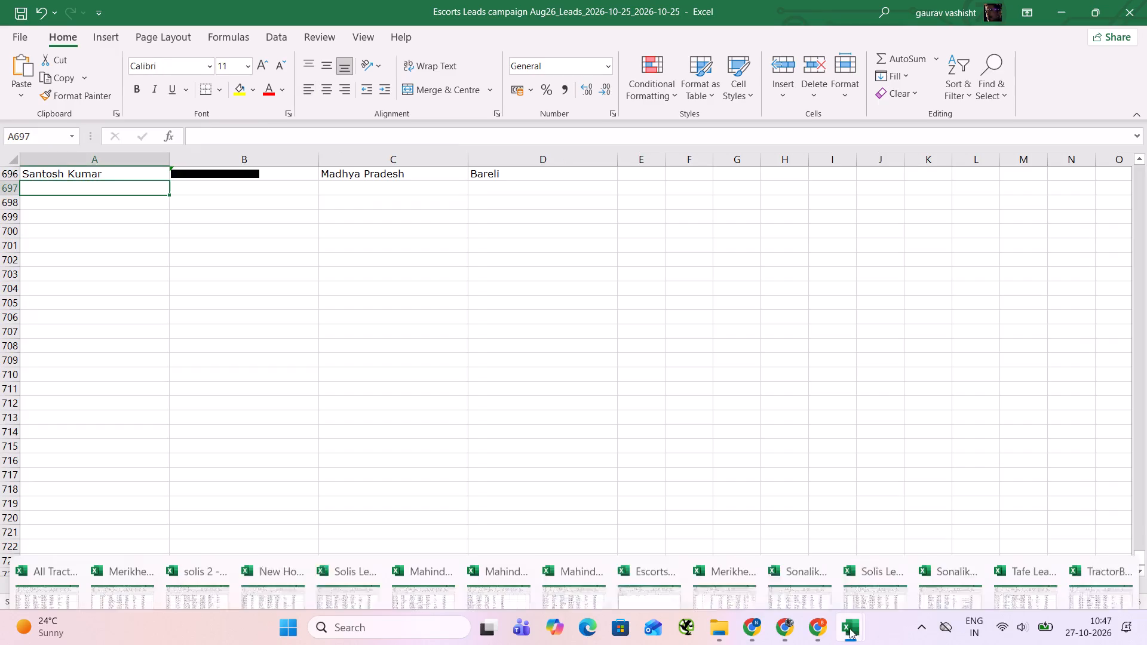
pyautogui.click(1088, 575)
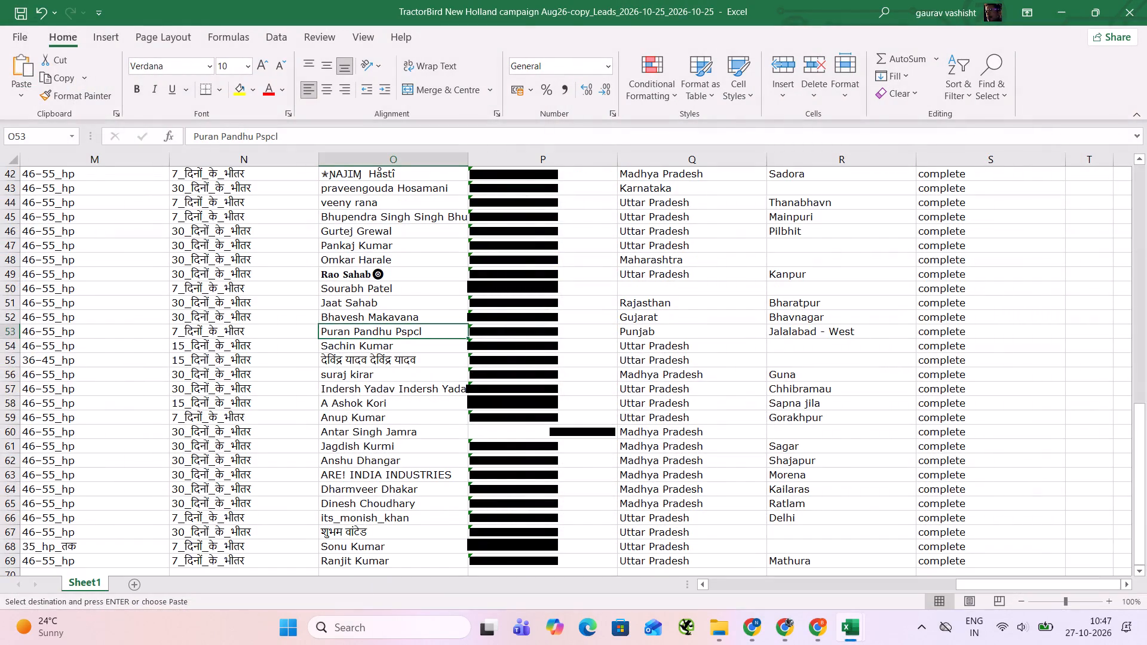
pyautogui.moveTo(398, 558); pyautogui.dragTo(424, 10)
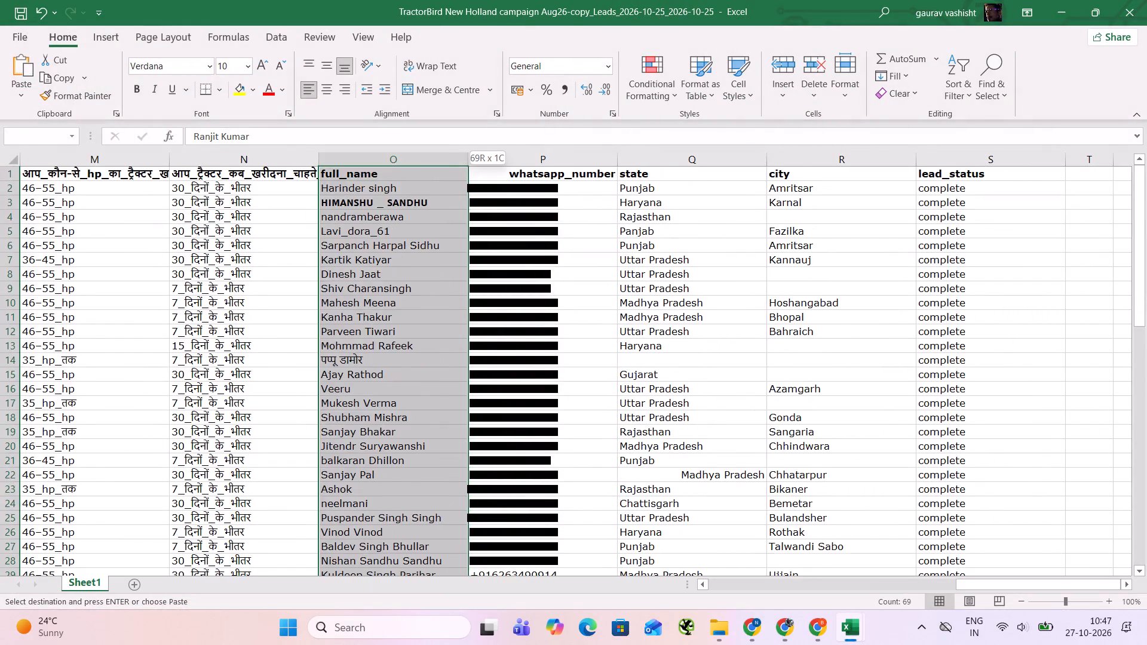
pyautogui.moveTo(424, 10); pyautogui.dragTo(783, 185)
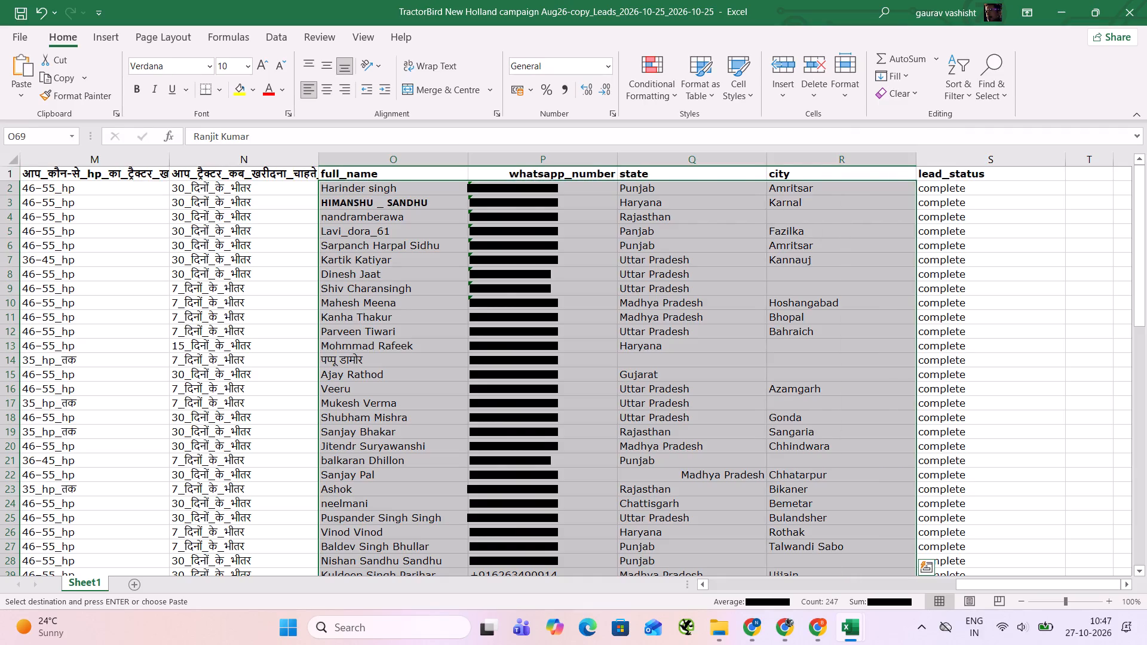
pyautogui.hotkey('ctrl', 'c')
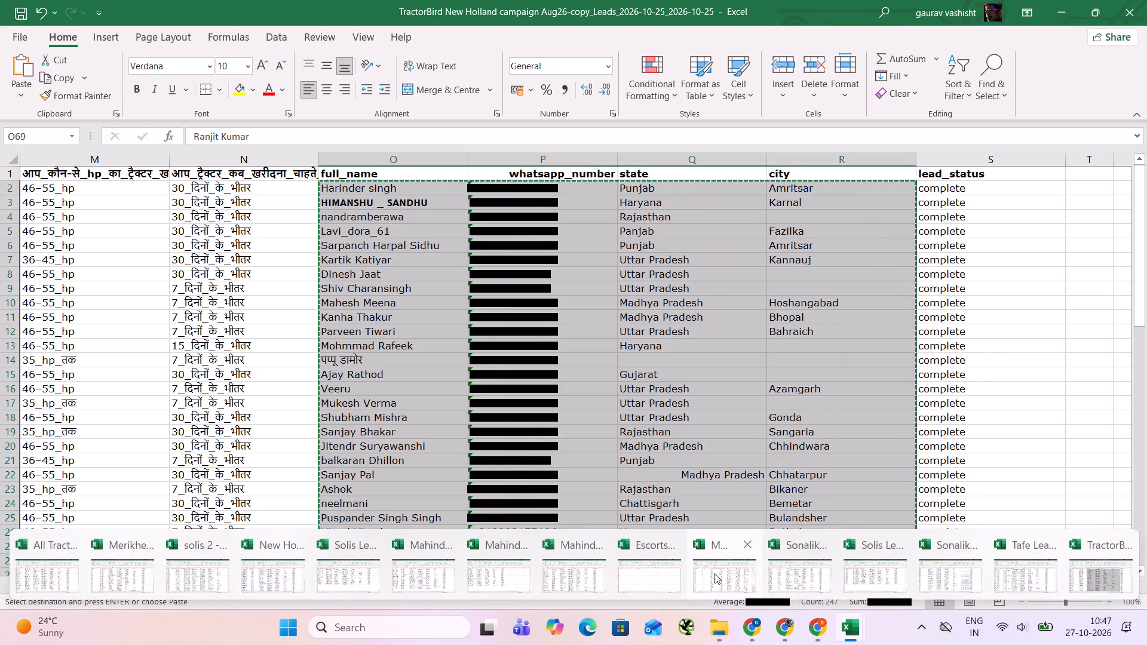
pyautogui.click(657, 572)
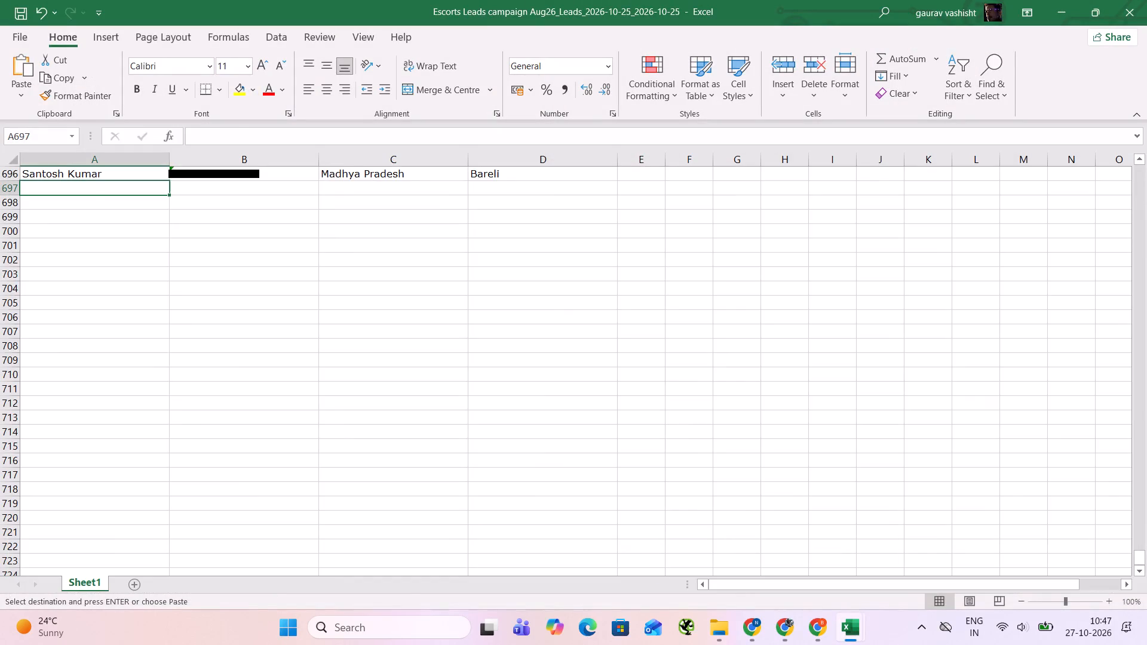
pyautogui.hotkey('ctrl', 'v')
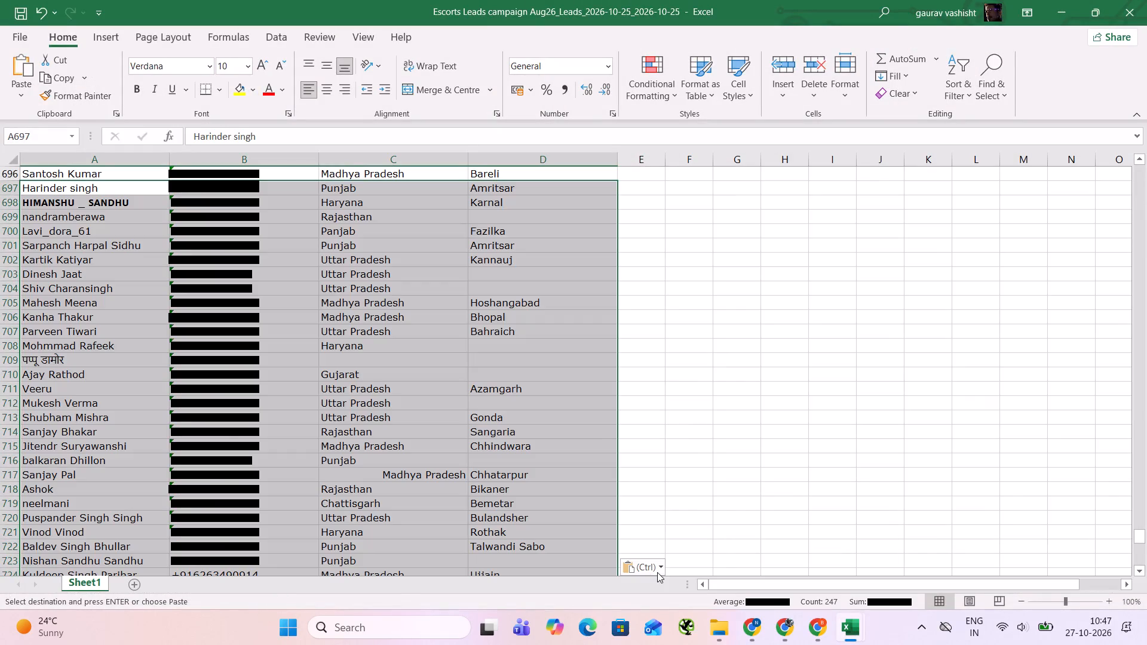
pyautogui.press('Down')
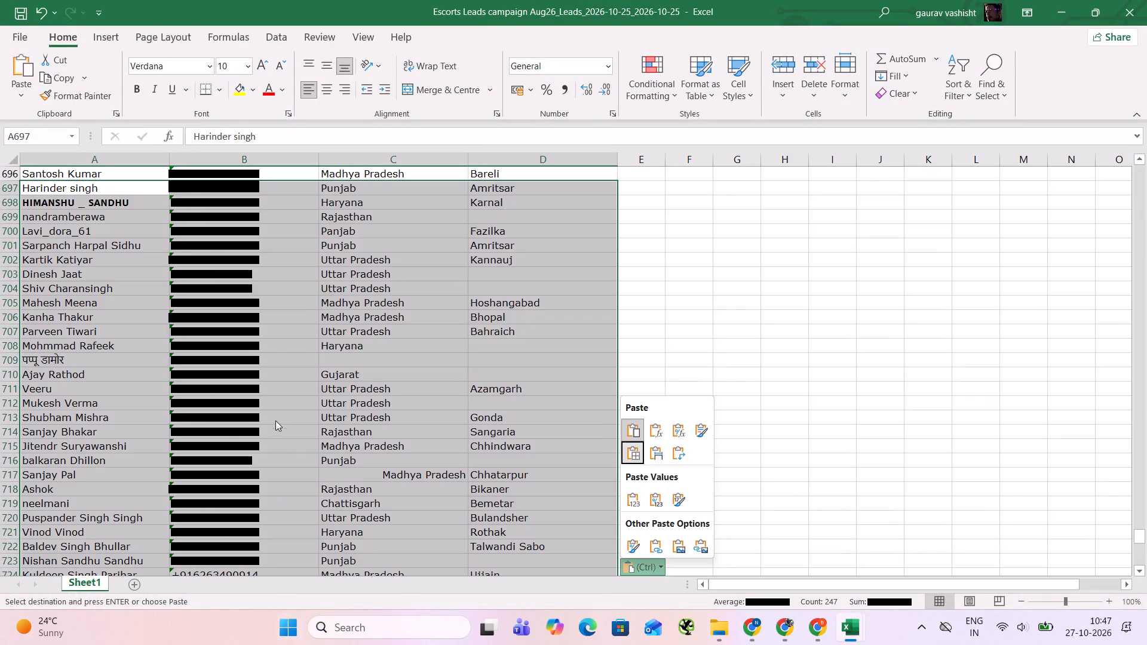
pyautogui.click(113, 196)
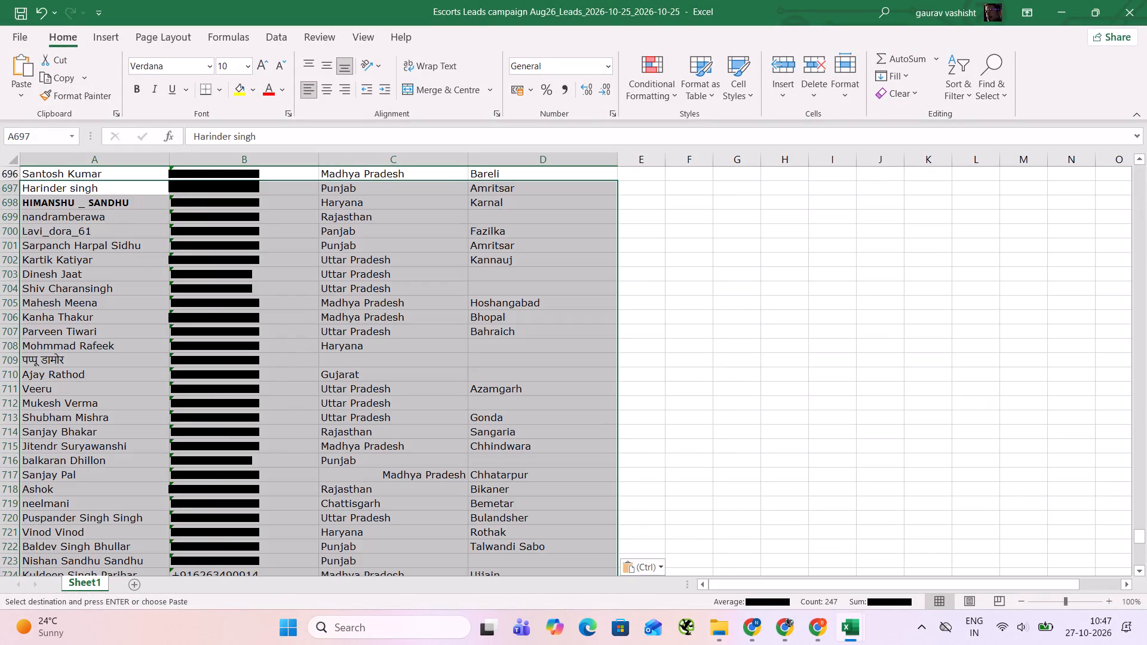
# Go to the end of the combined list in the Escorts Leads workbook and select A765, the first empty cell below it.
pyautogui.click(113, 188)
pyautogui.hotkey('ctrl', 'Down')
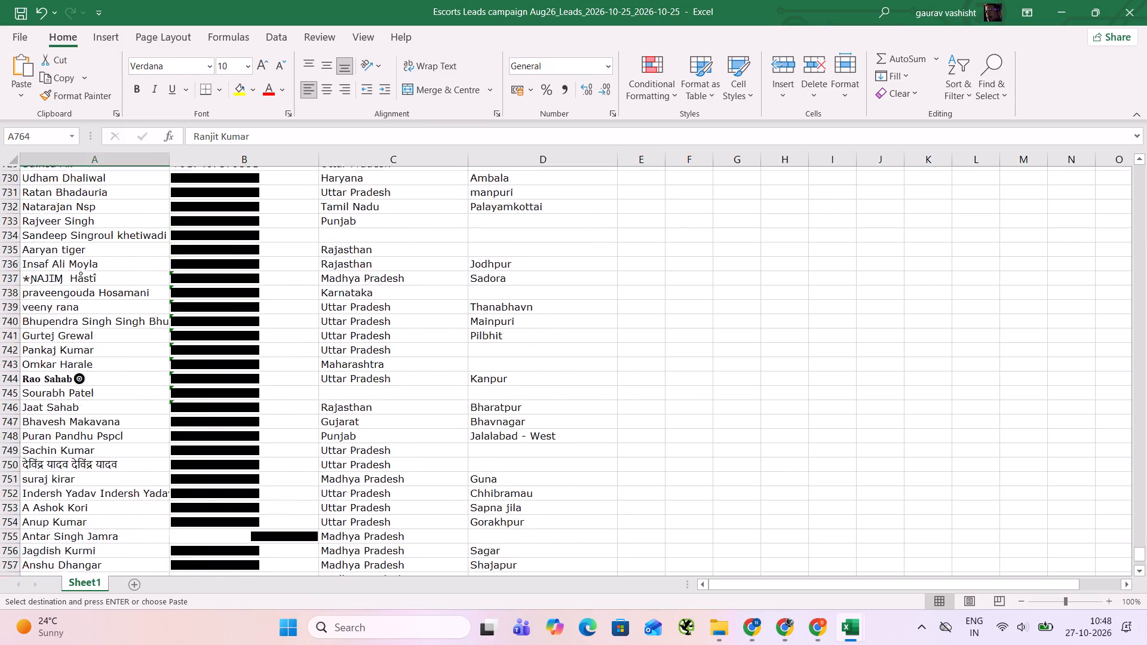
pyautogui.keyDown('ctrl'); pyautogui.click(113, 188); pyautogui.keyUp('ctrl')
pyautogui.hotkey('ctrl', 'Down')
pyautogui.click(113, 188)
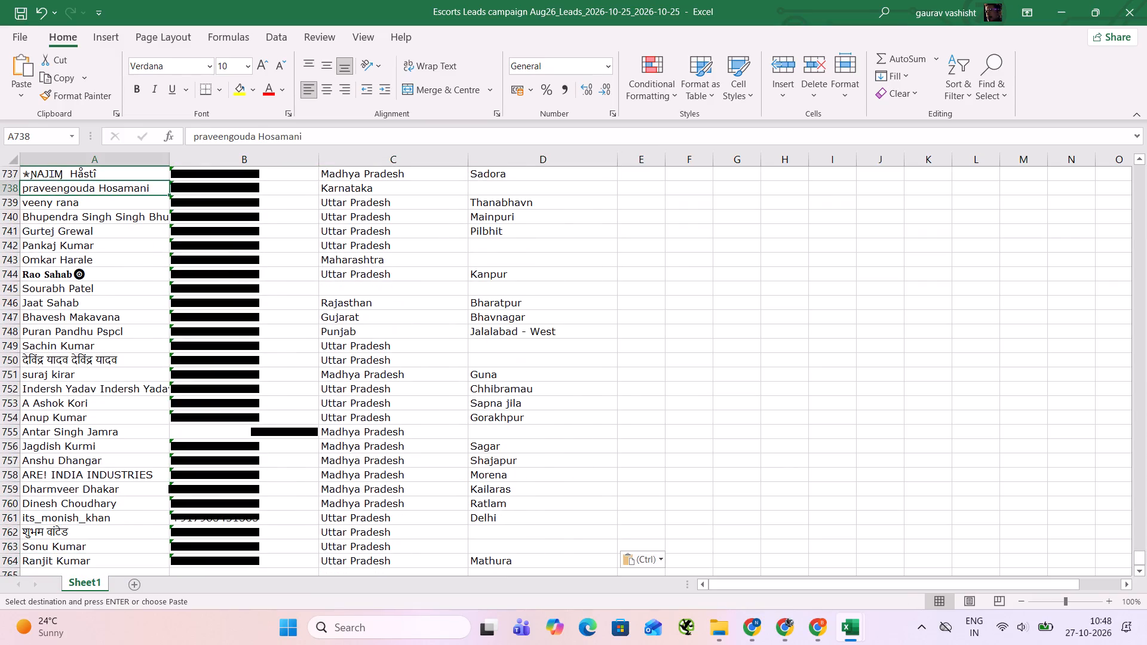
pyautogui.hotkey('ctrl', 'Down')
pyautogui.hotkey('ctrl', 'Down')
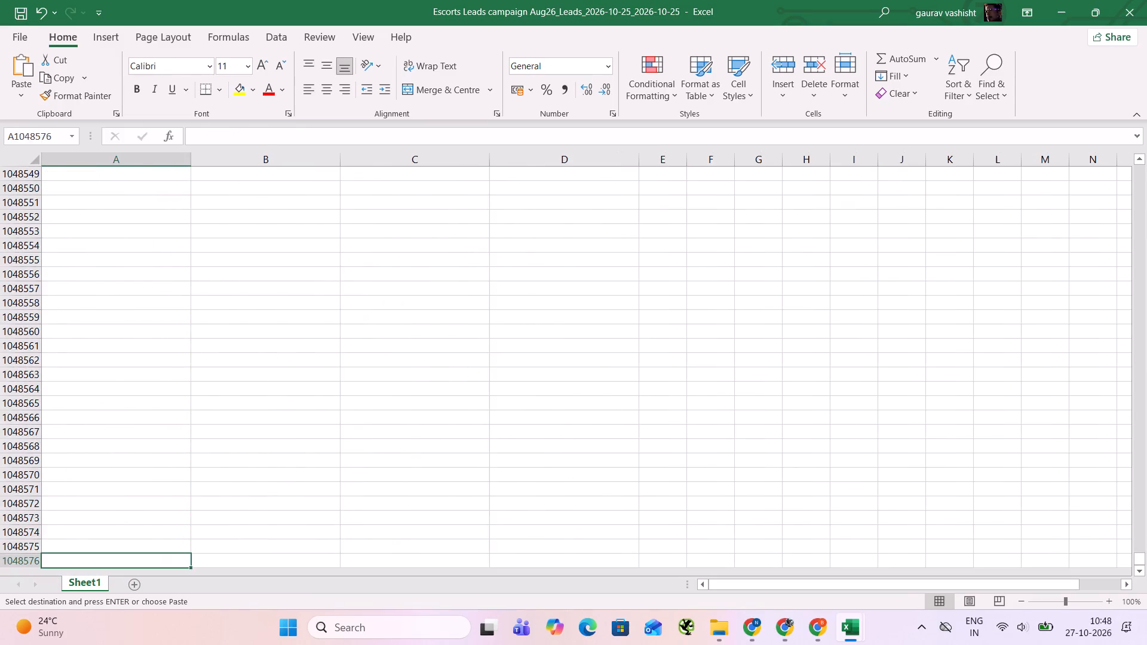
pyautogui.hotkey('ctrl', 'Up')
pyautogui.press('Down')
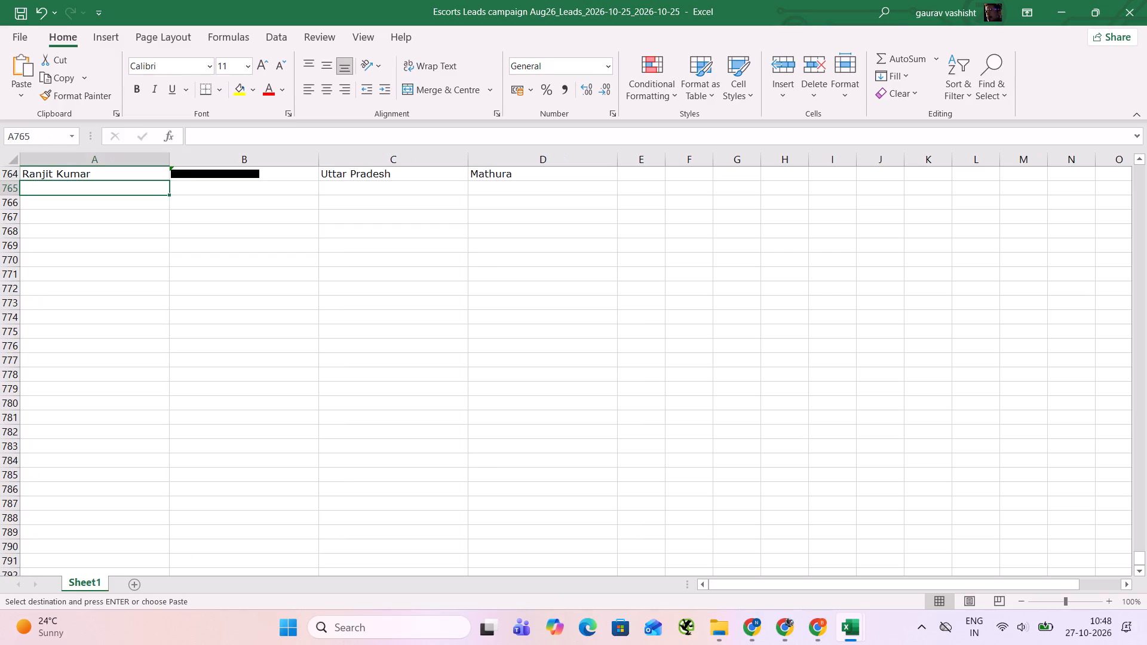
# Return to the start of the combined list in the Escorts Leads workbook and select E2, in the empty column beside city.
pyautogui.press('Right')
pyautogui.press('Right')
pyautogui.press('Right')
pyautogui.press('Right')
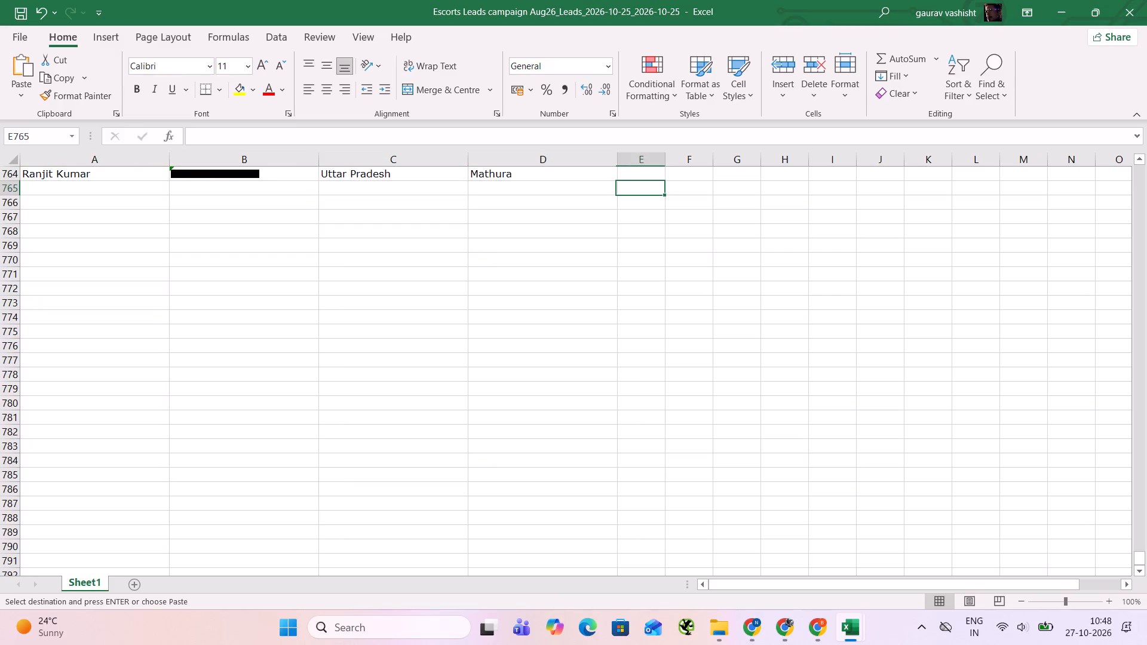
pyautogui.press('Up')
pyautogui.hotkey('ctrl', 'Up')
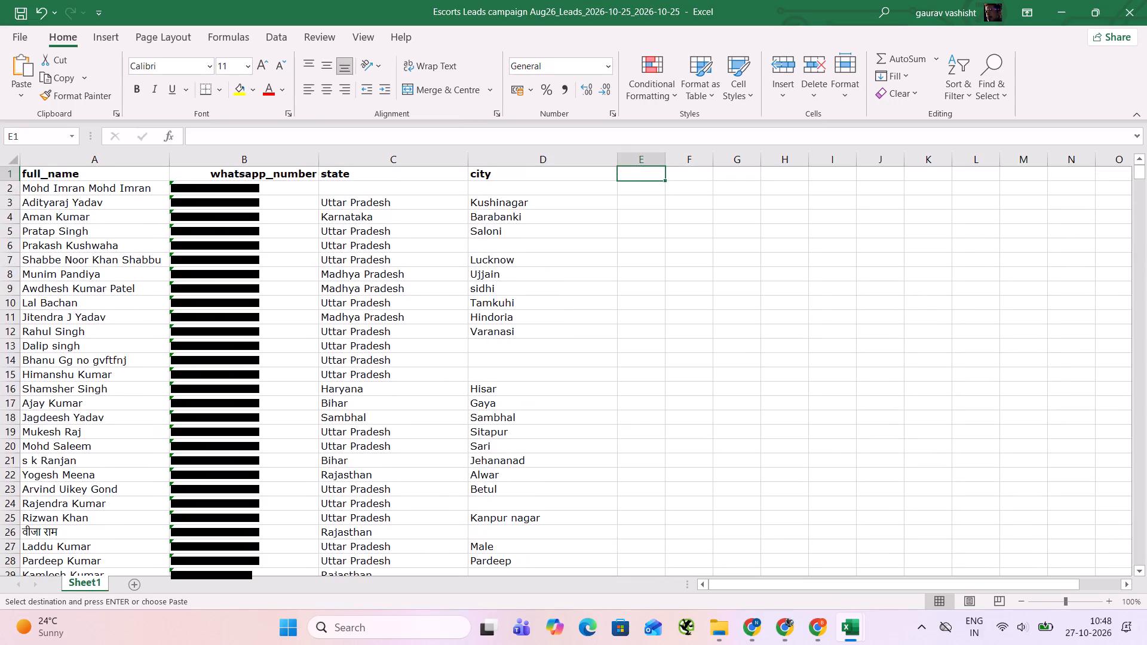
pyautogui.press('Down')
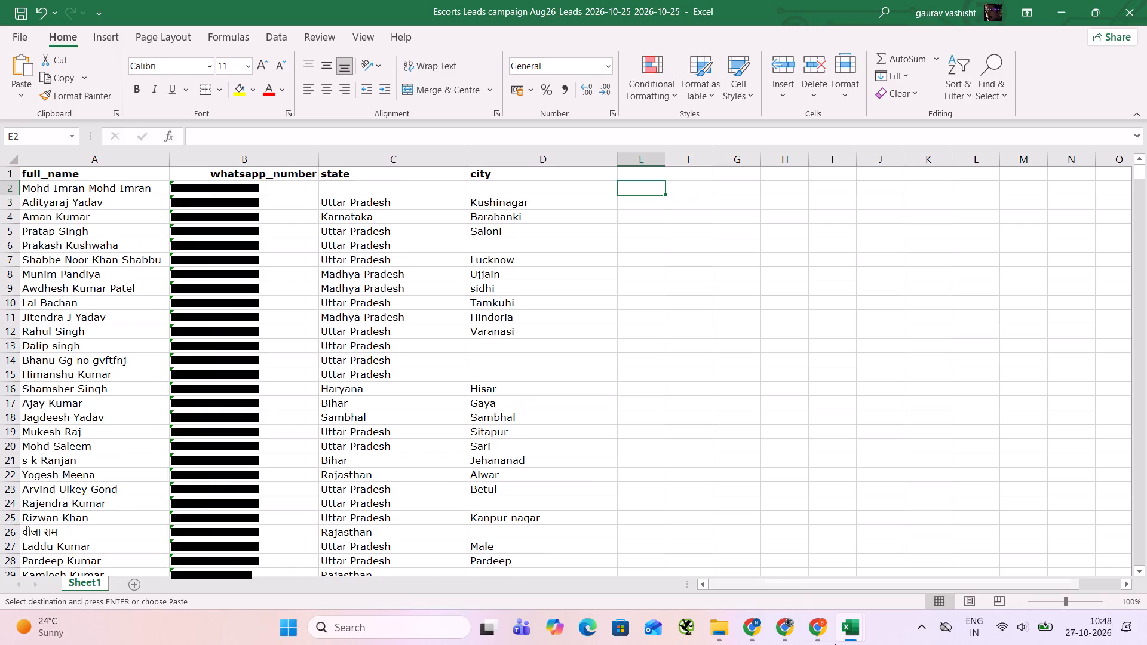
# Switch to Chrome, open OneDrive in a new tab and look through the recent files.
pyautogui.click(782, 640)
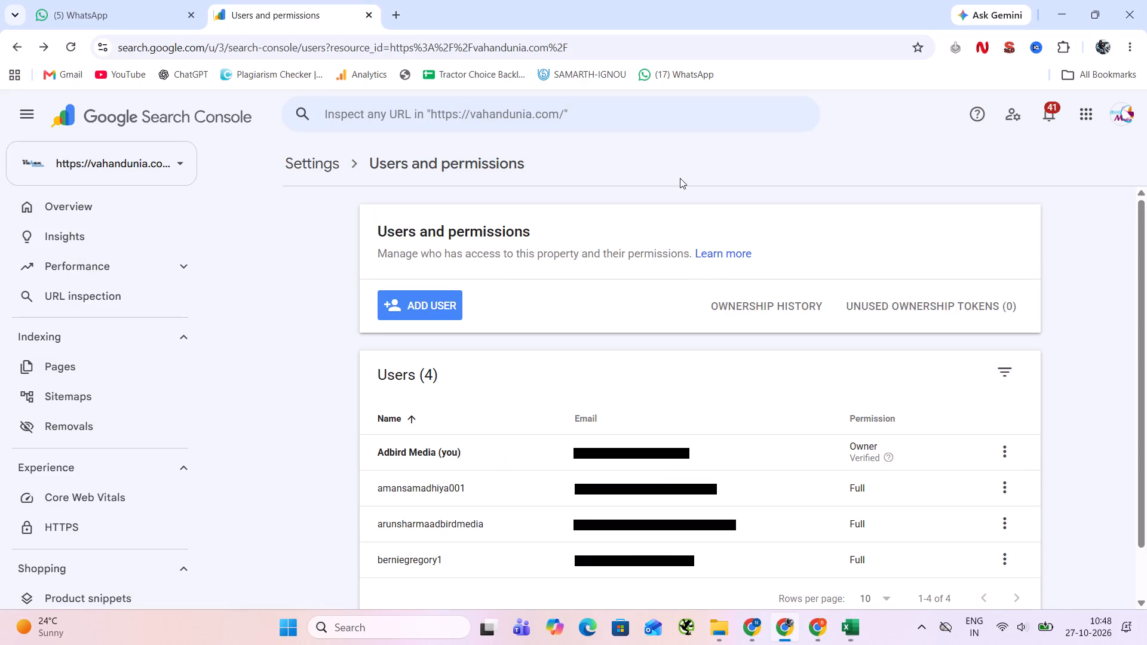
pyautogui.click(398, 2)
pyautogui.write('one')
pyautogui.click(382, 75)
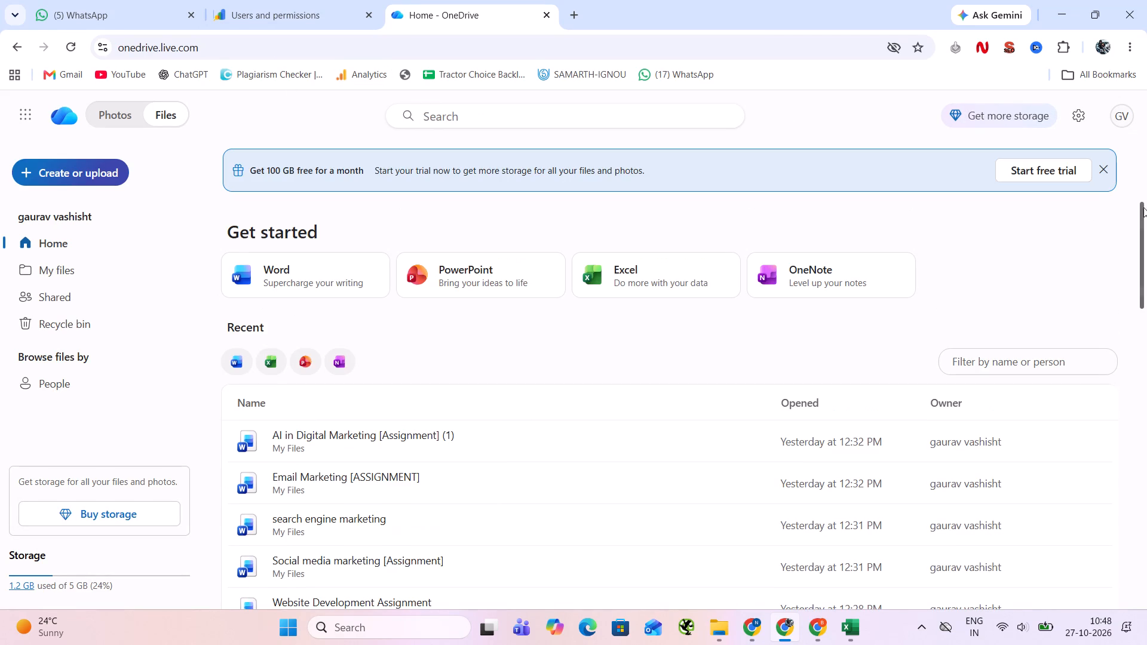
pyautogui.moveTo(1142, 214); pyautogui.dragTo(1138, 280)
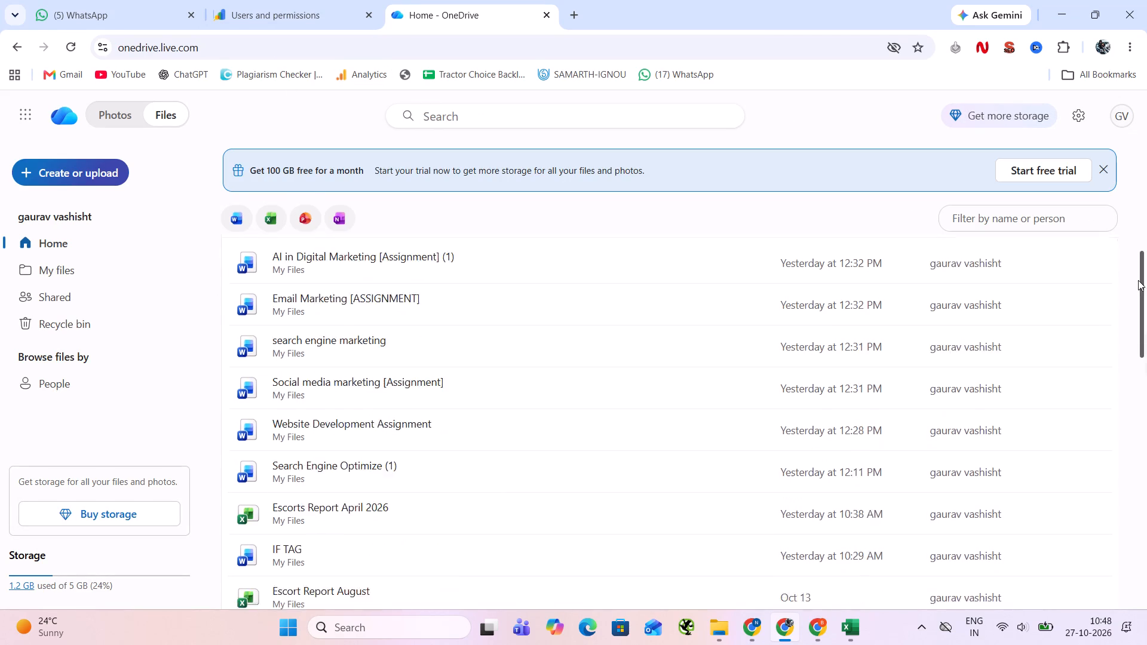
# Open the IF TAG document from OneDrive in Chrome and select the whole formula =IF(LEN(B2)>10, RIGHT(B2,10),B2).
pyautogui.moveTo(1138, 280); pyautogui.dragTo(1145, 315)
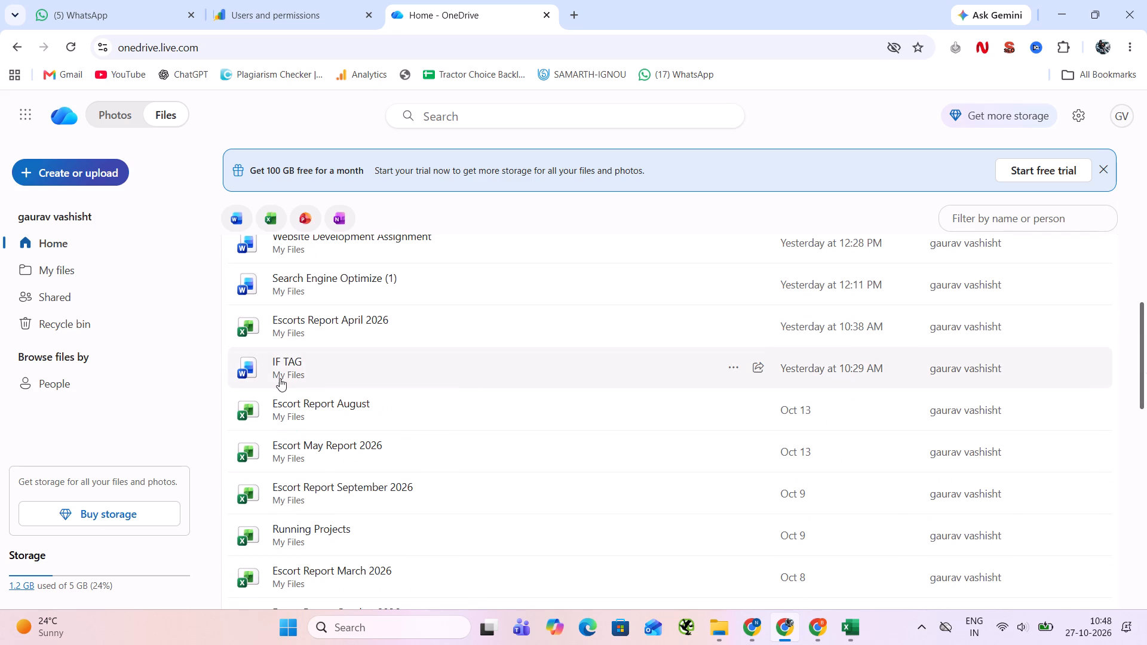
pyautogui.click(284, 358)
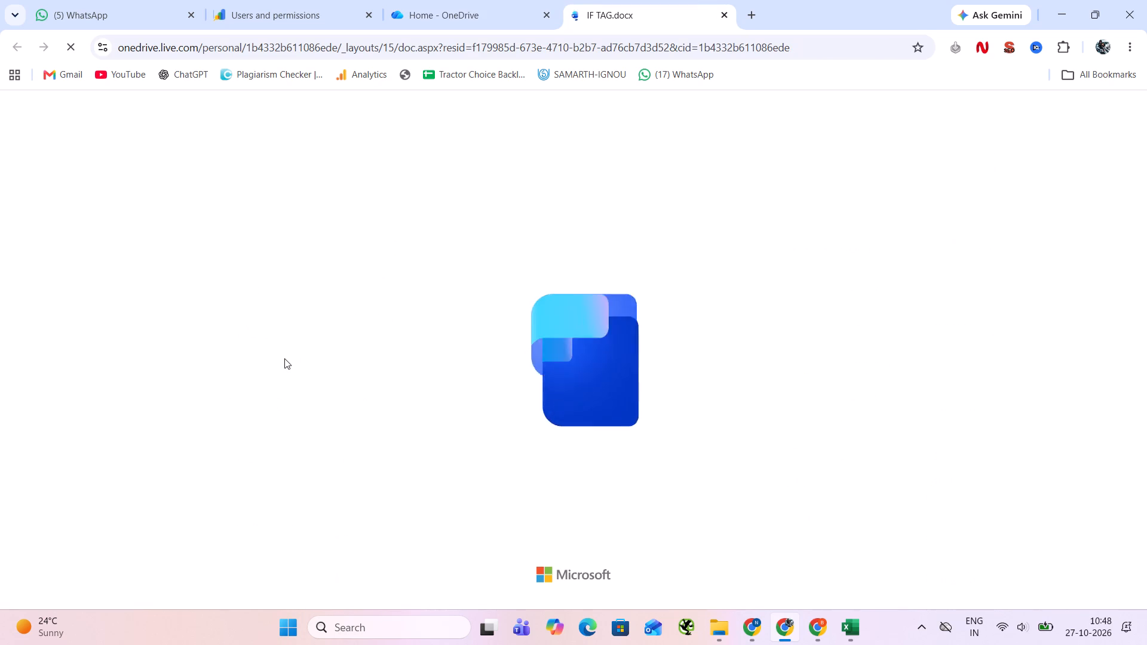
pyautogui.moveTo(365, 317); pyautogui.dragTo(528, 320)
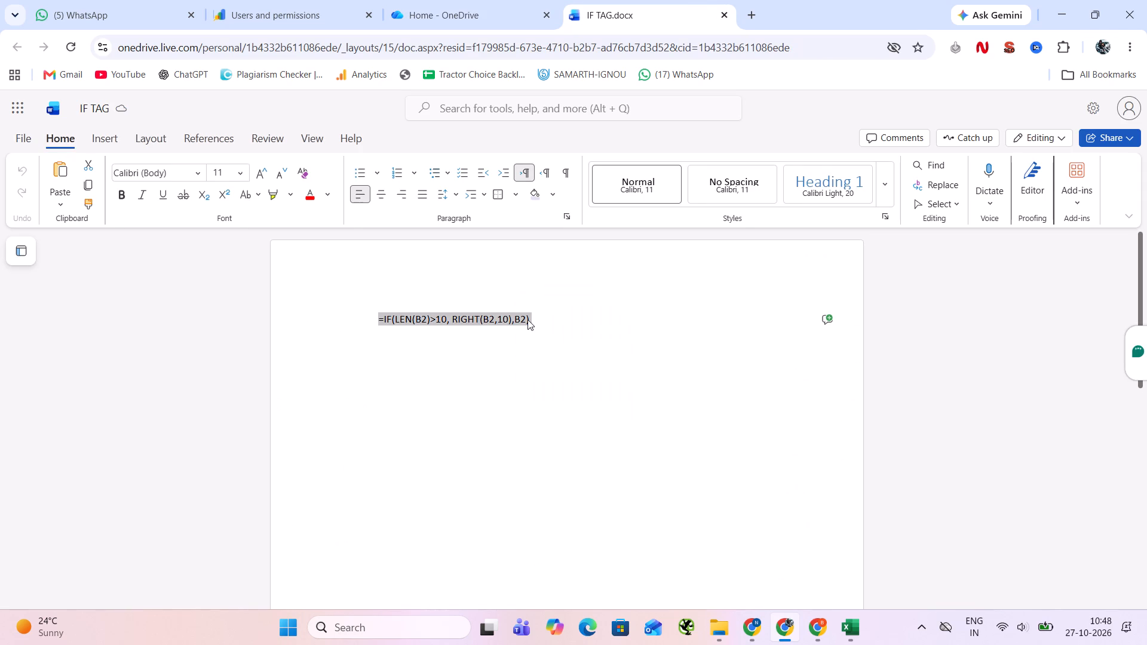
pyautogui.hotkey('shift', 'Right')
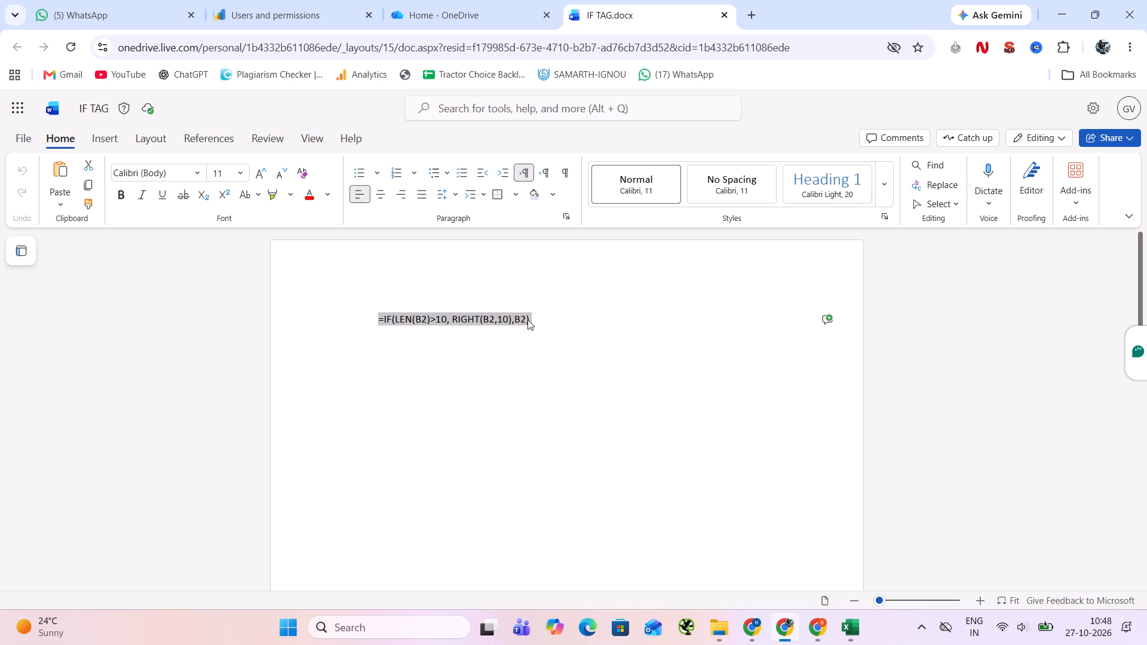
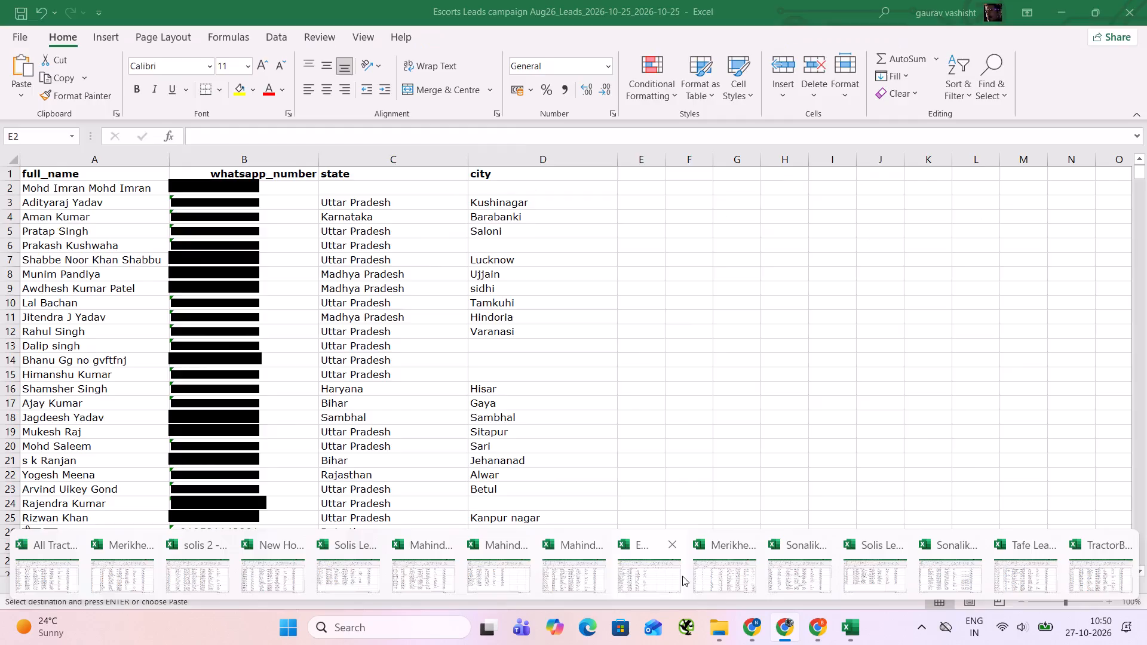
# Copy the formula =IF(LEN(B2)>10, RIGHT(B2,10),B2) from the IF TAG document in Chrome into cell E2 of the Escorts Leads workbook in Excel.
pyautogui.click(667, 580)
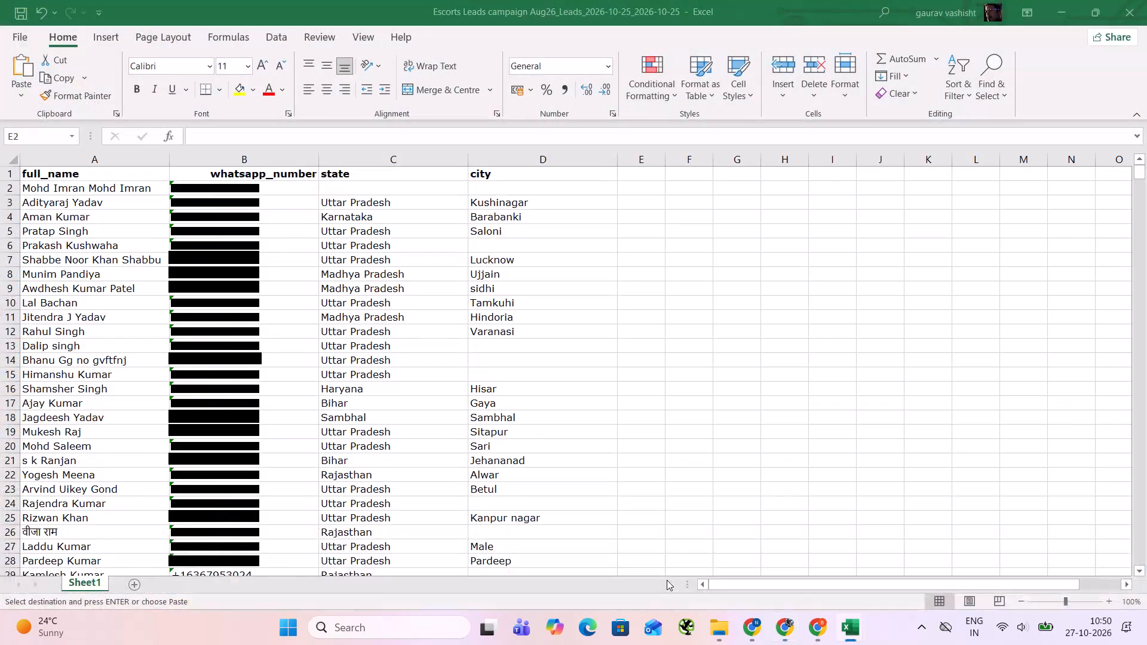
pyautogui.click(783, 638)
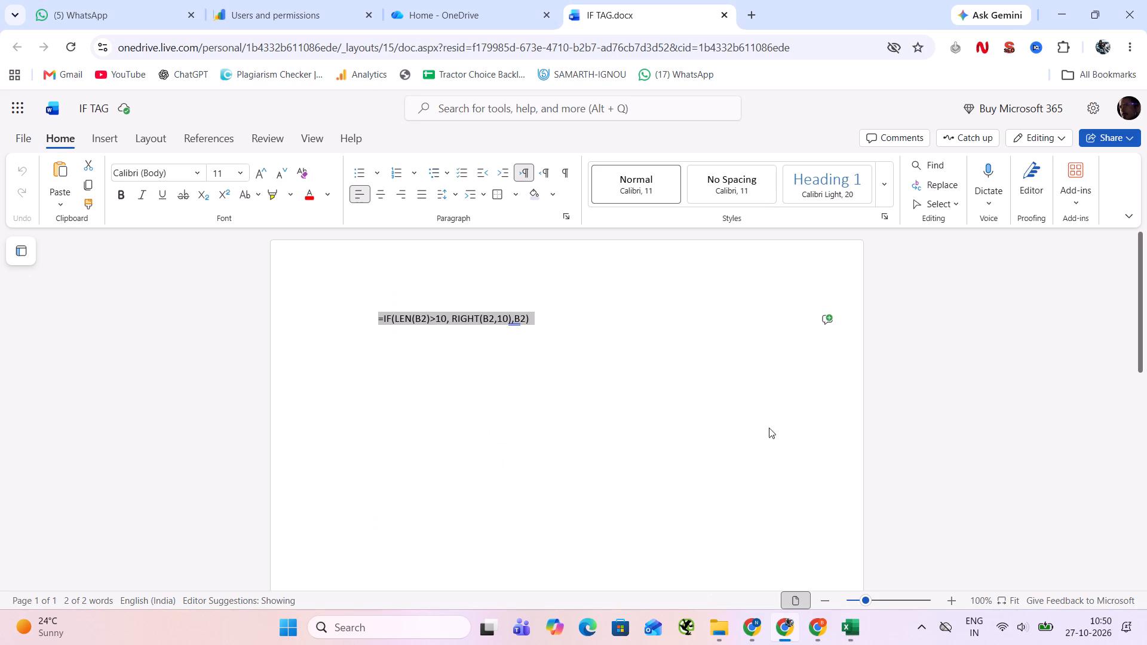
pyautogui.hotkey('ctrl', 'c')
pyautogui.hotkey('alt', 'Tab')
# Enter the formula =IF(LEN(B2)>10, RIGHT(B2,10),B2) in E2 of the Escorts Leads workbook and fill it down alongside all leads.
pyautogui.hotkey('ctrl', 'v')
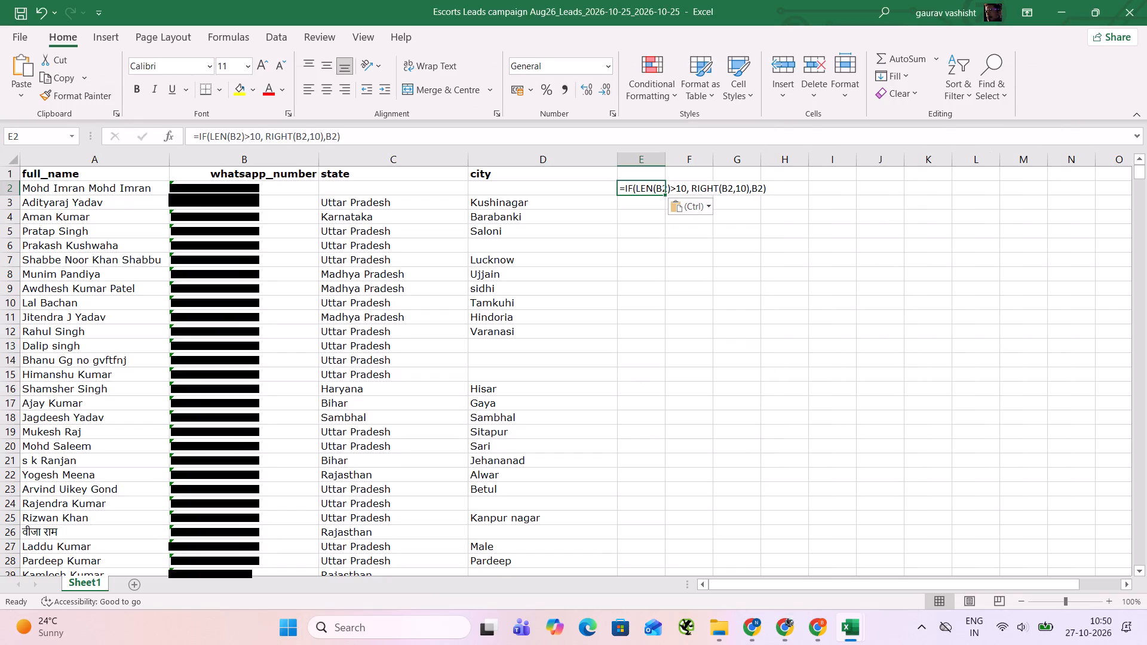
pyautogui.click(606, 142)
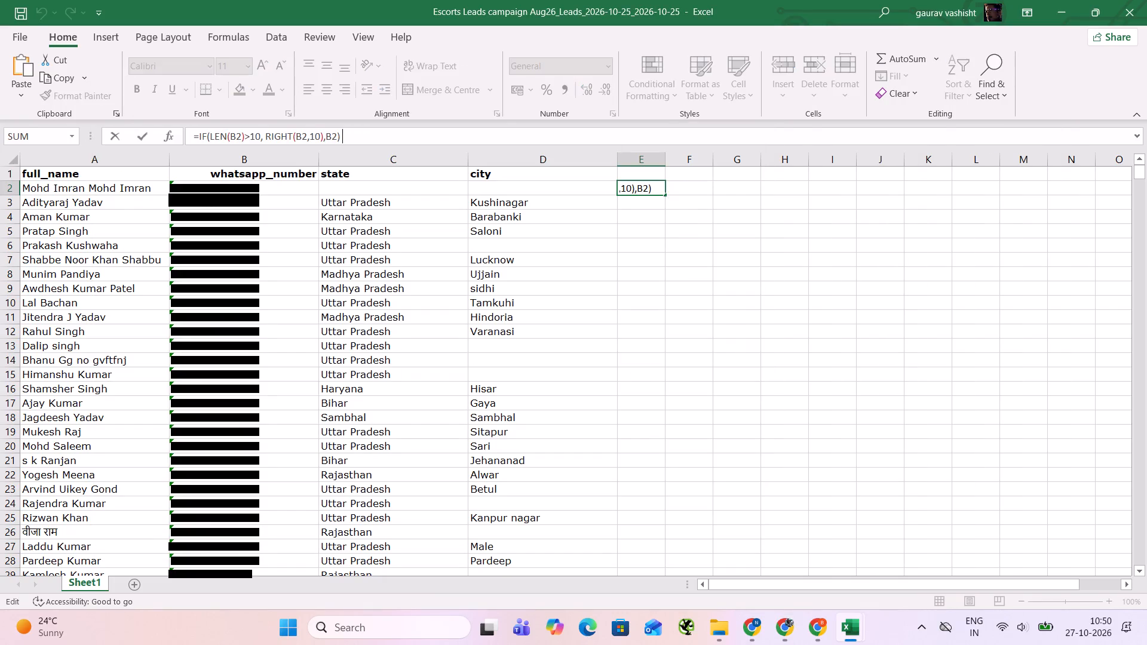
pyautogui.press('Return')
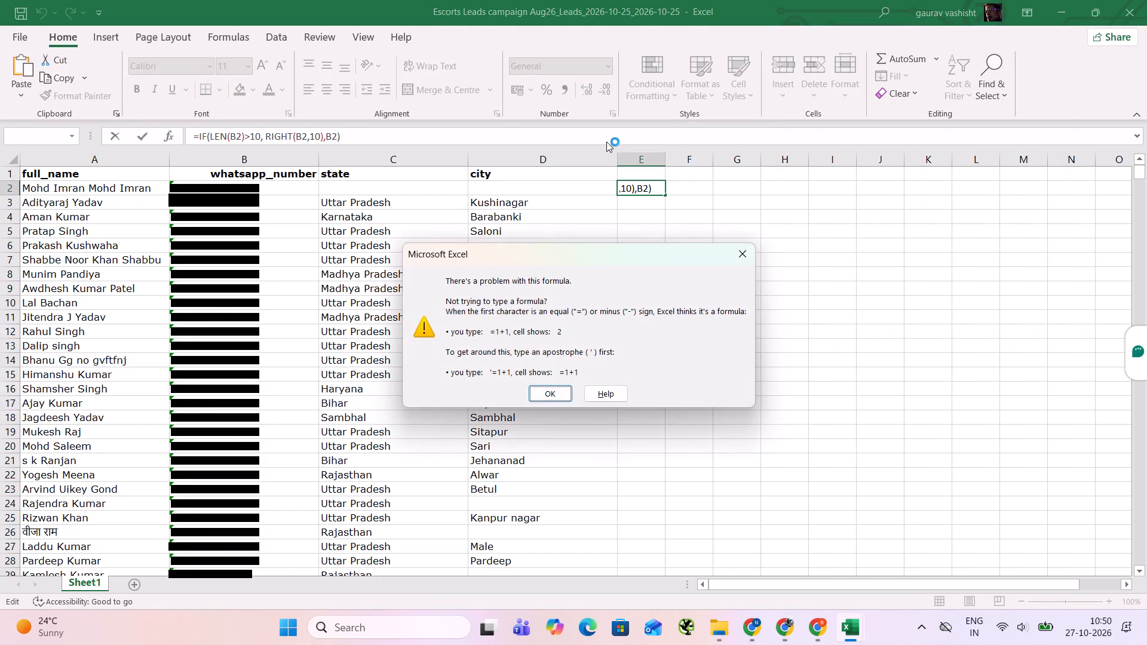
pyautogui.click(553, 396)
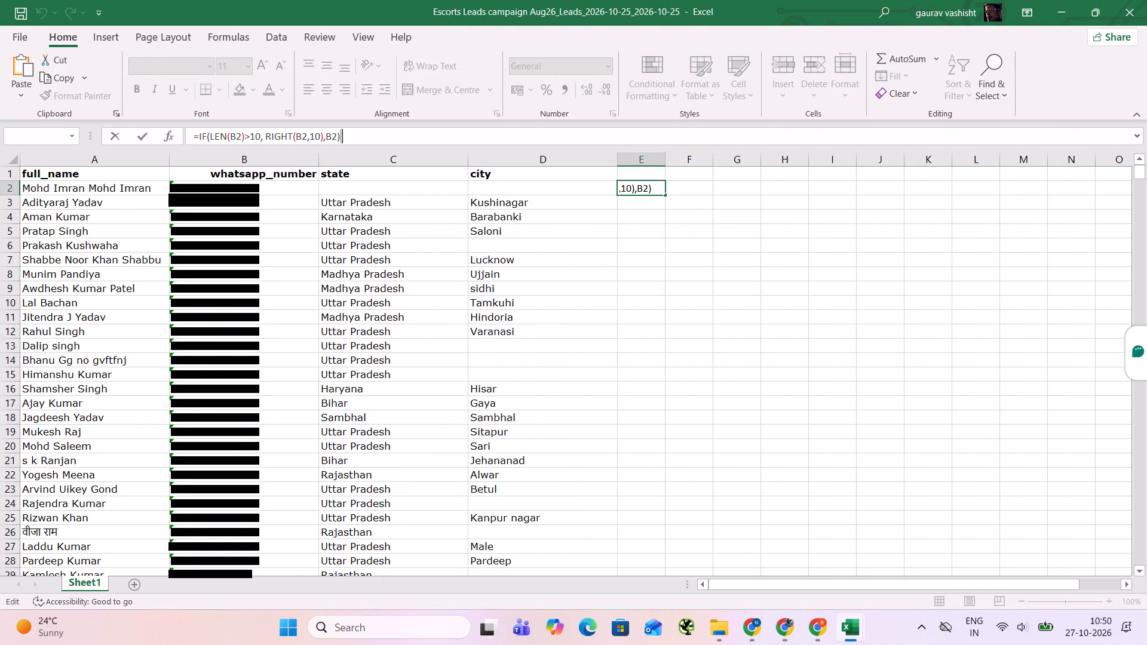
pyautogui.press('BackSpace')
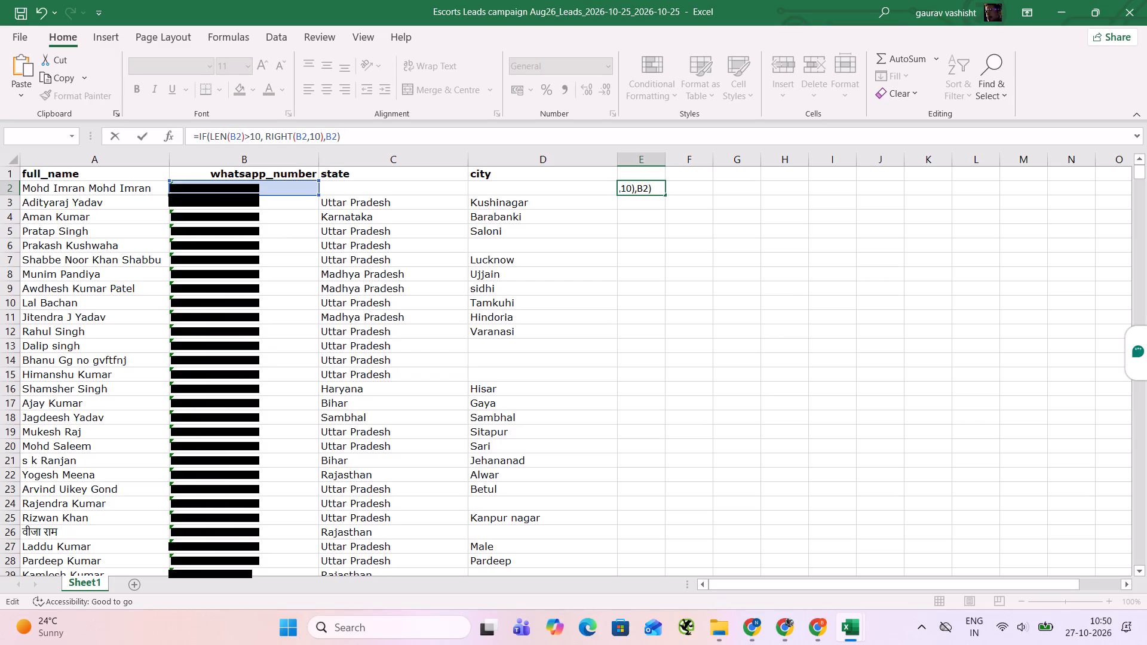
pyautogui.click(655, 201)
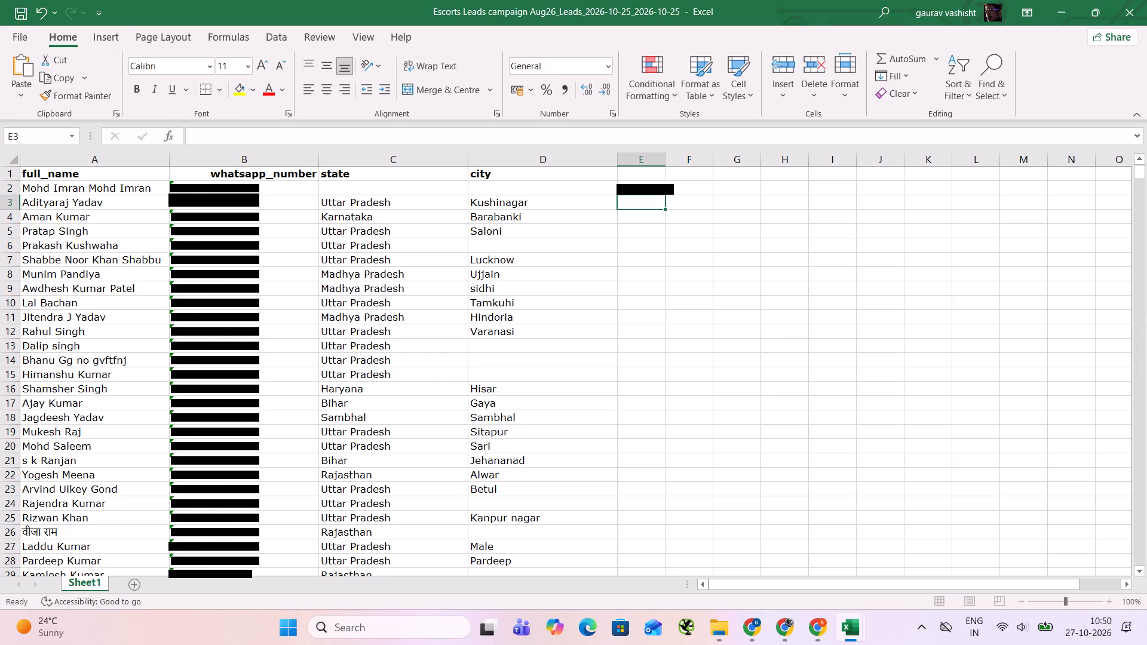
pyautogui.click(657, 187)
pyautogui.doubleClick(667, 195)
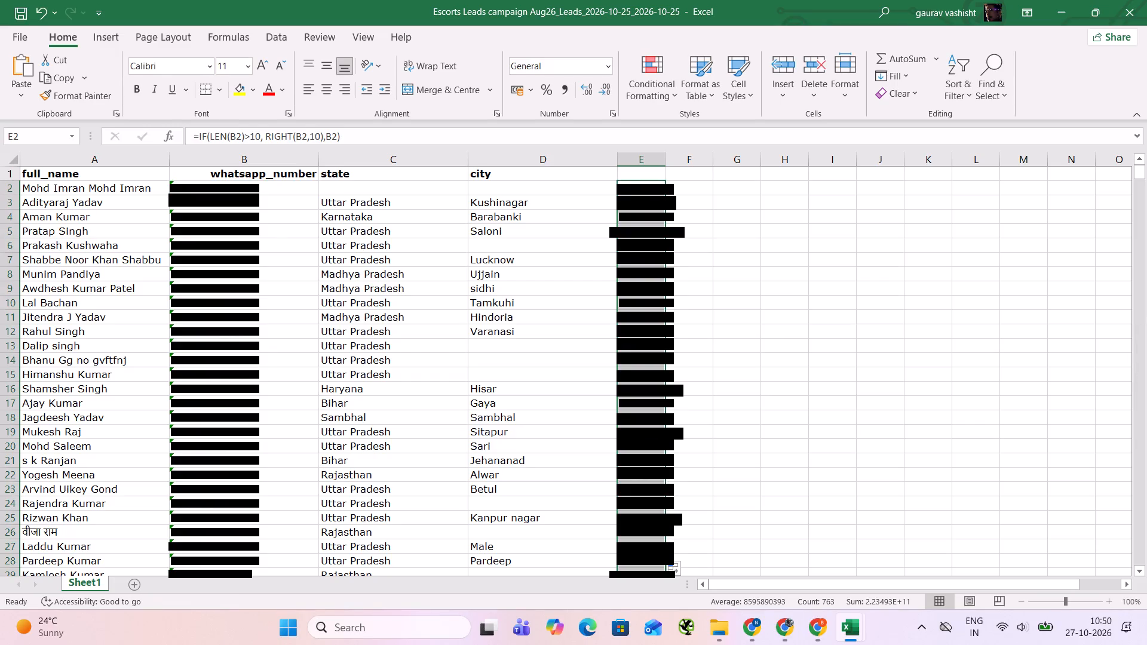
# Copy the formula results in column E and paste them as values over the whatsapp_number column from B2.
pyautogui.hotkey('ctrl', 'c')
pyautogui.press('Left')
pyautogui.press('Left')
pyautogui.press('Left')
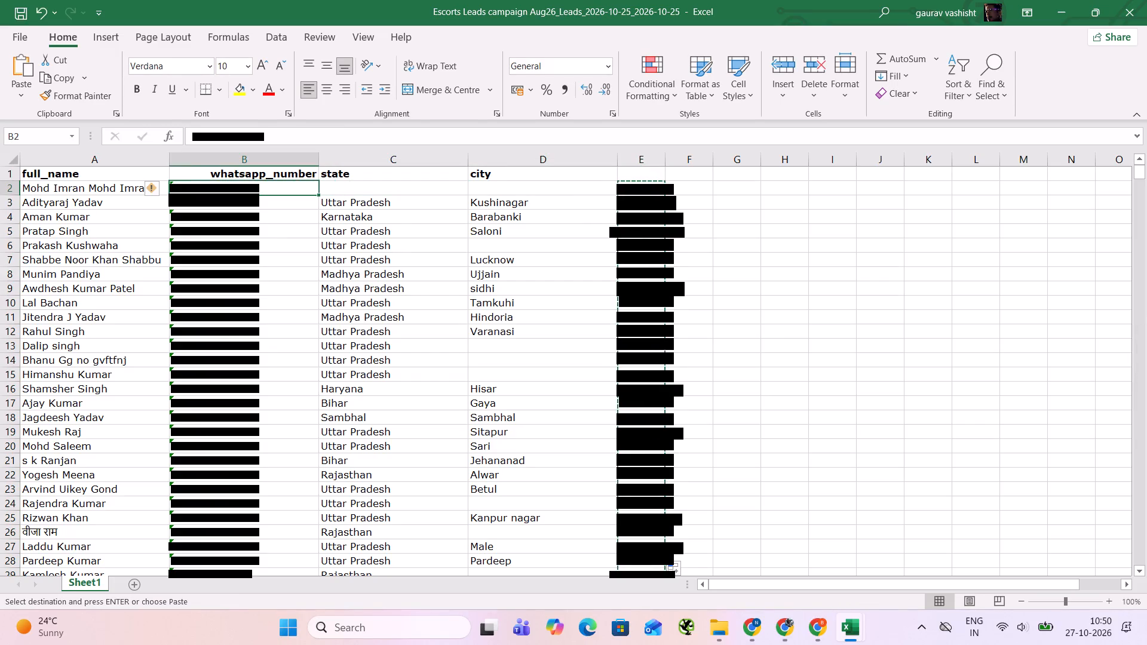
pyautogui.rightClick(254, 189)
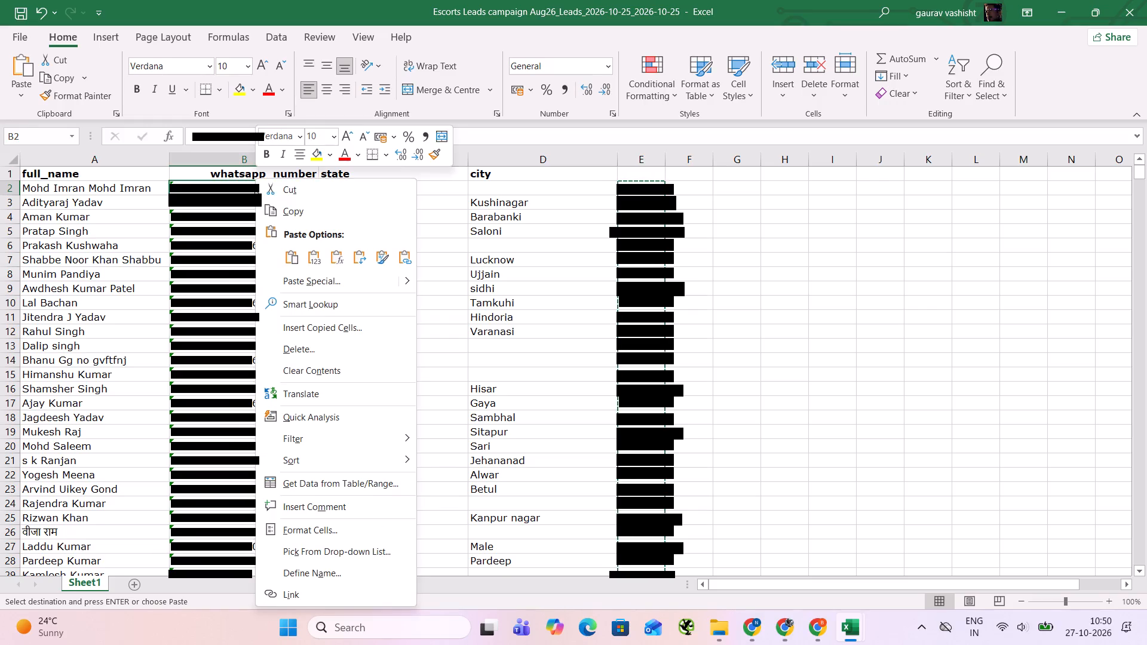
pyautogui.click(313, 250)
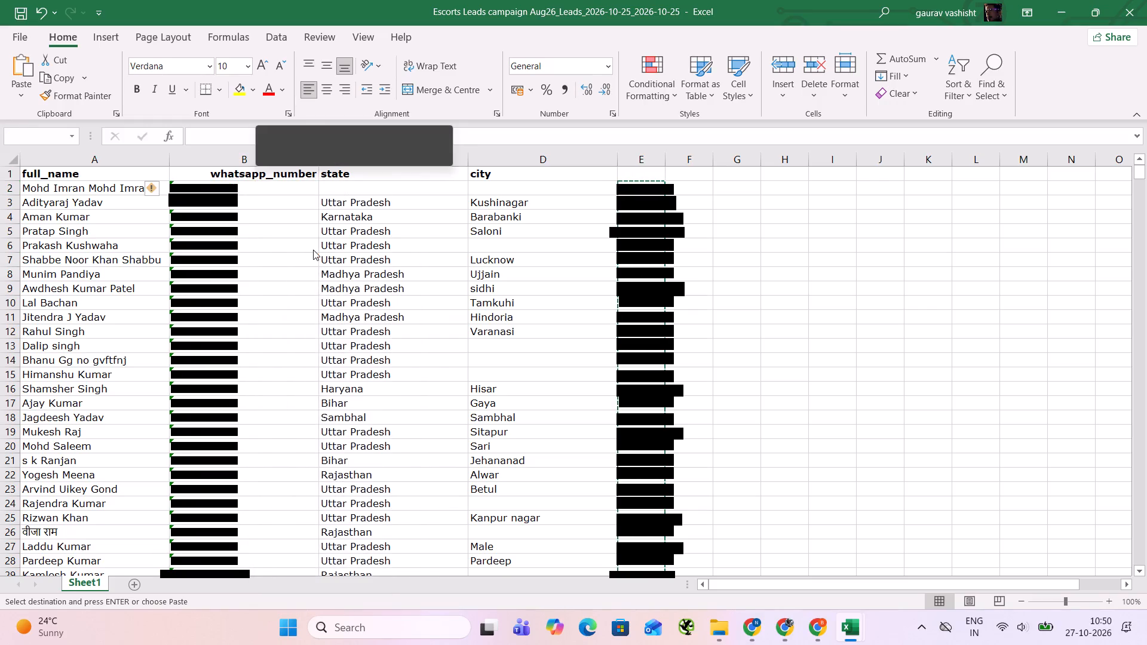
pyautogui.click(108, 192)
pyautogui.click(108, 192)
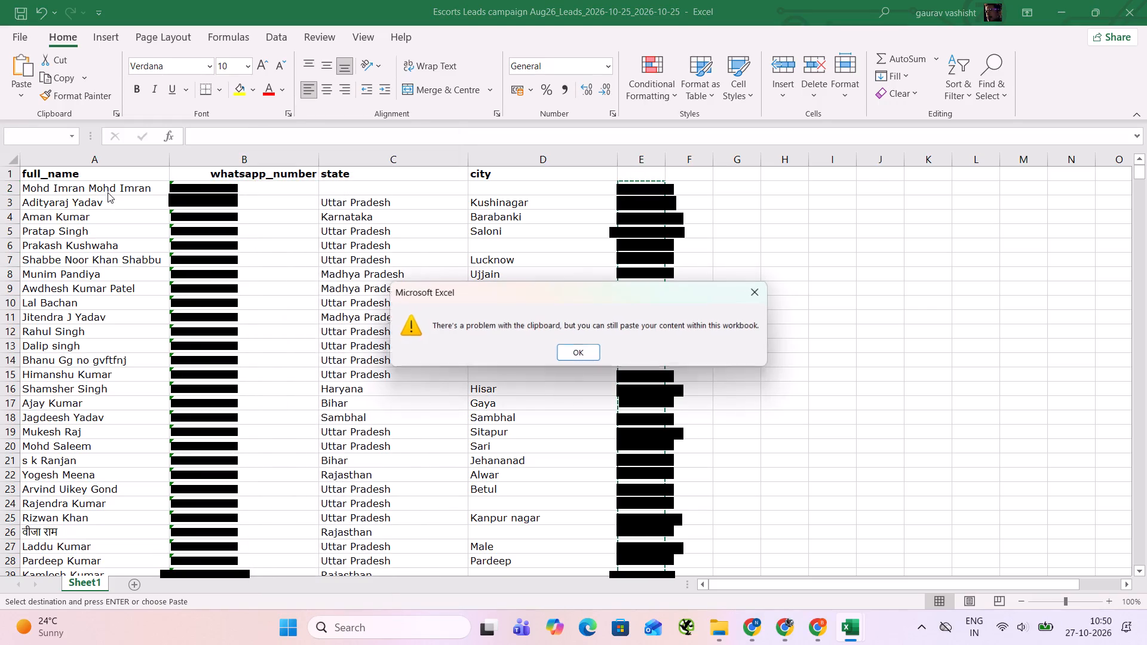
pyautogui.click(744, 289)
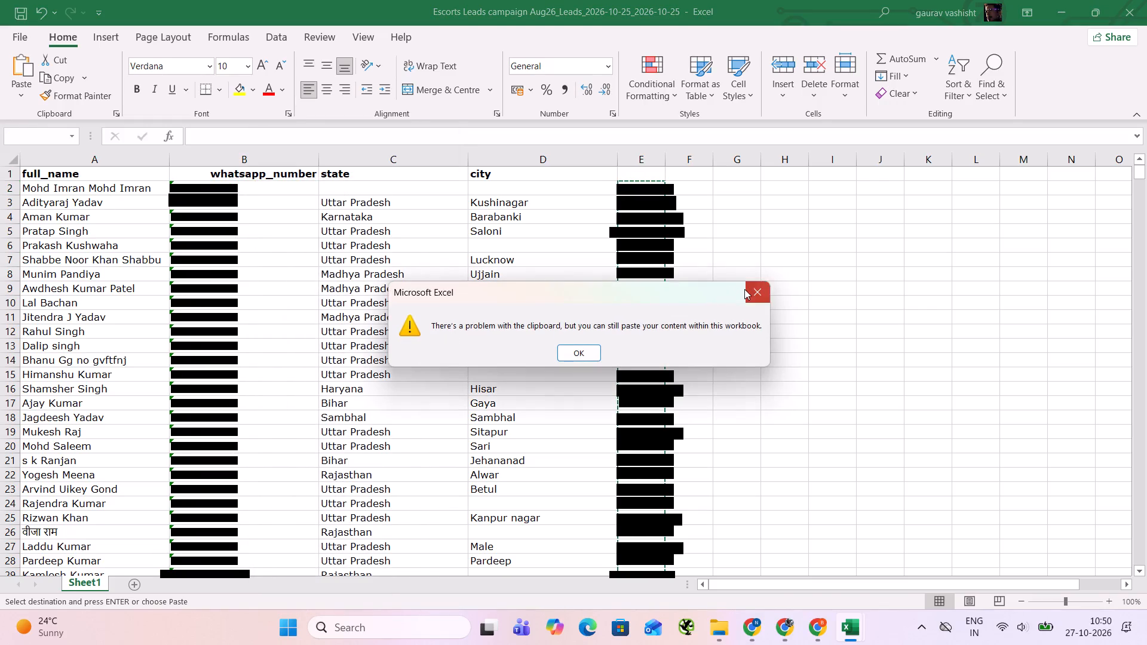
pyautogui.click(105, 187)
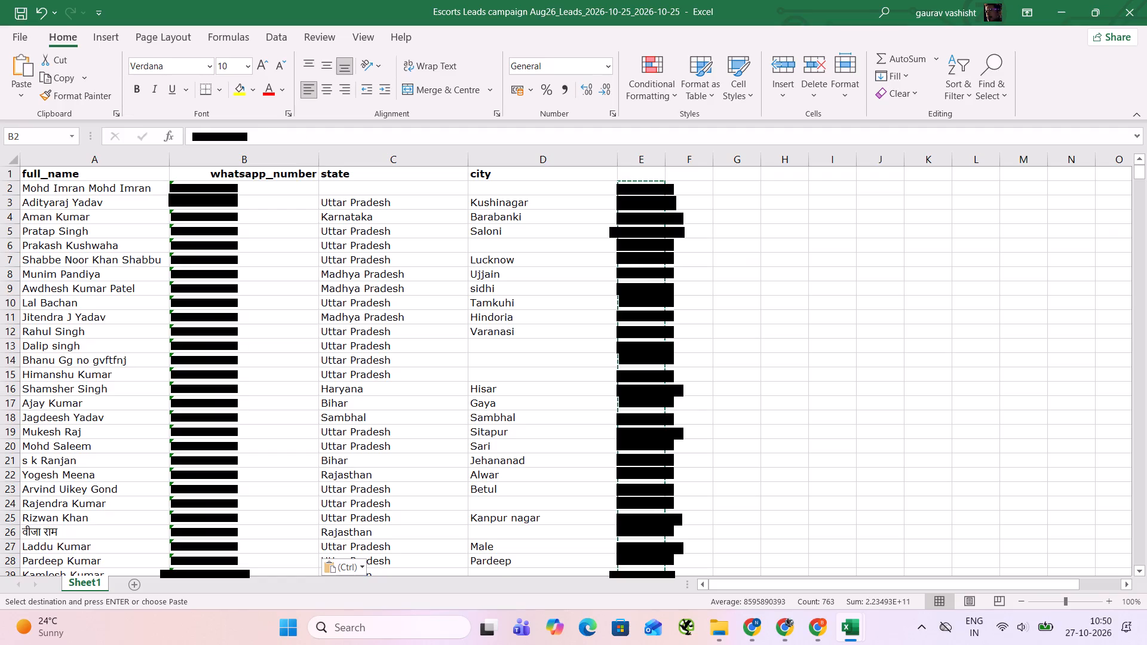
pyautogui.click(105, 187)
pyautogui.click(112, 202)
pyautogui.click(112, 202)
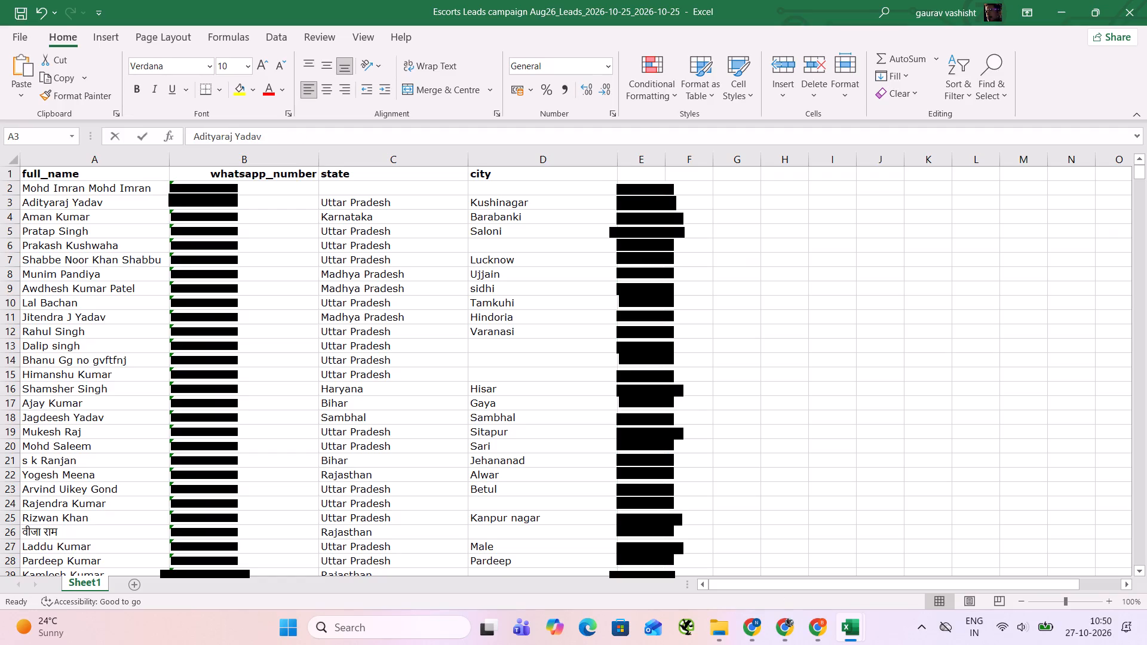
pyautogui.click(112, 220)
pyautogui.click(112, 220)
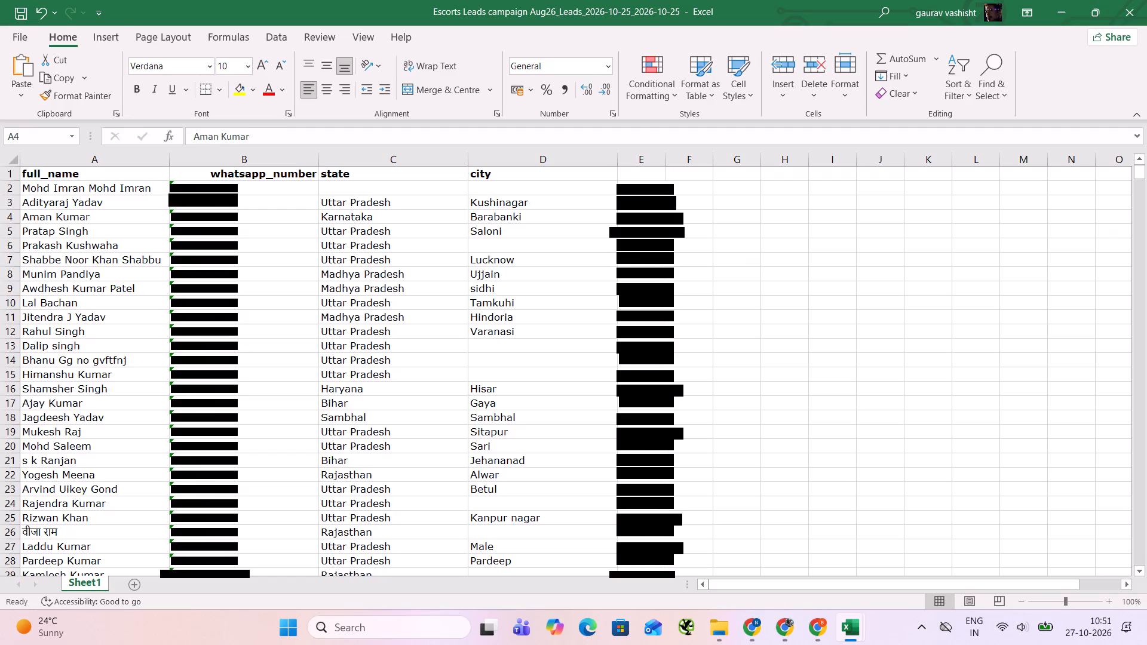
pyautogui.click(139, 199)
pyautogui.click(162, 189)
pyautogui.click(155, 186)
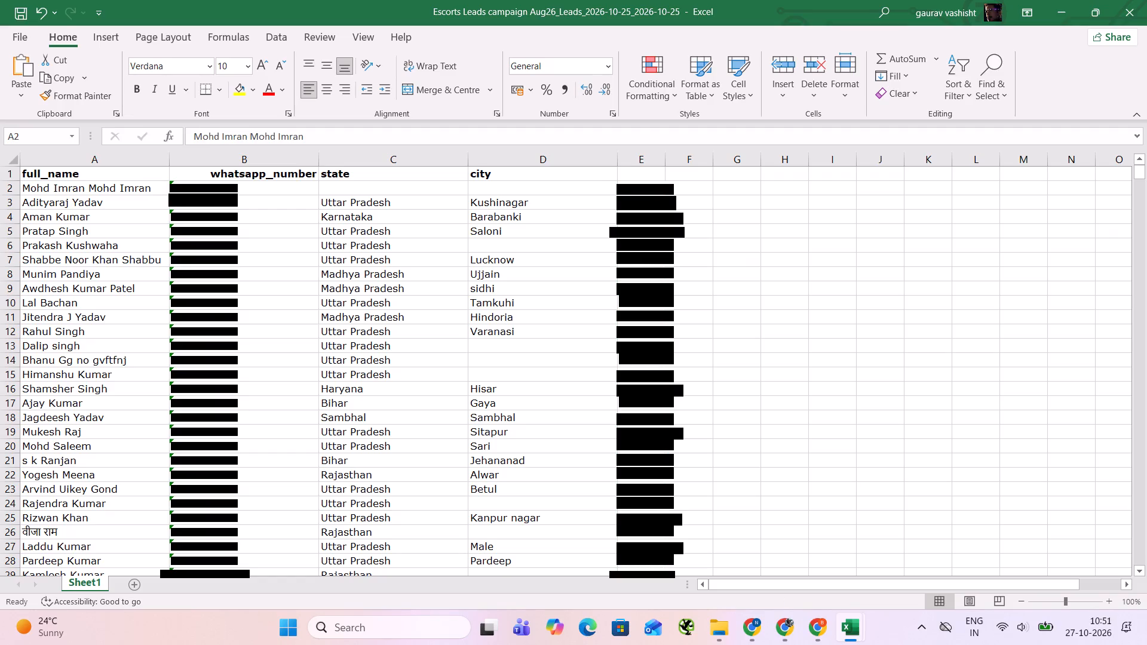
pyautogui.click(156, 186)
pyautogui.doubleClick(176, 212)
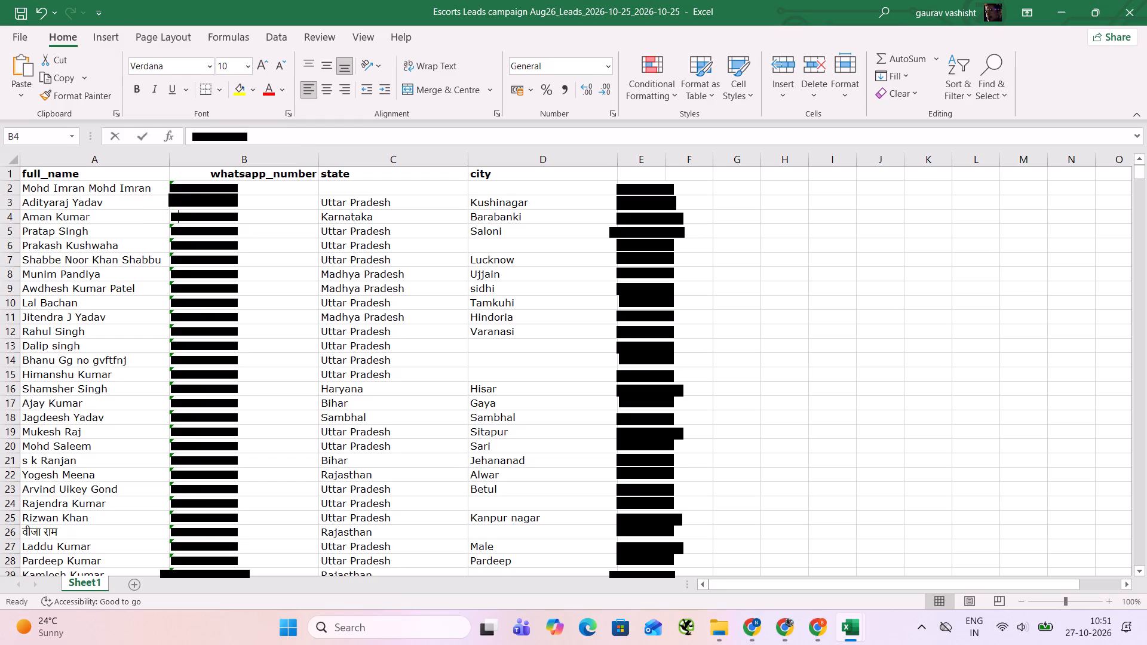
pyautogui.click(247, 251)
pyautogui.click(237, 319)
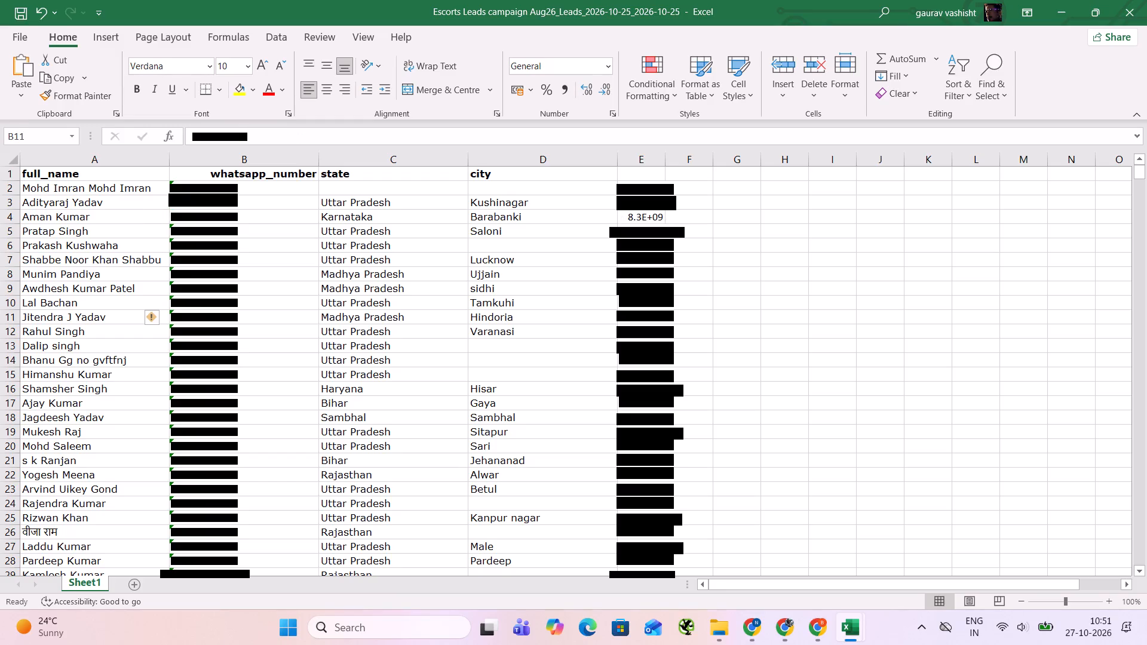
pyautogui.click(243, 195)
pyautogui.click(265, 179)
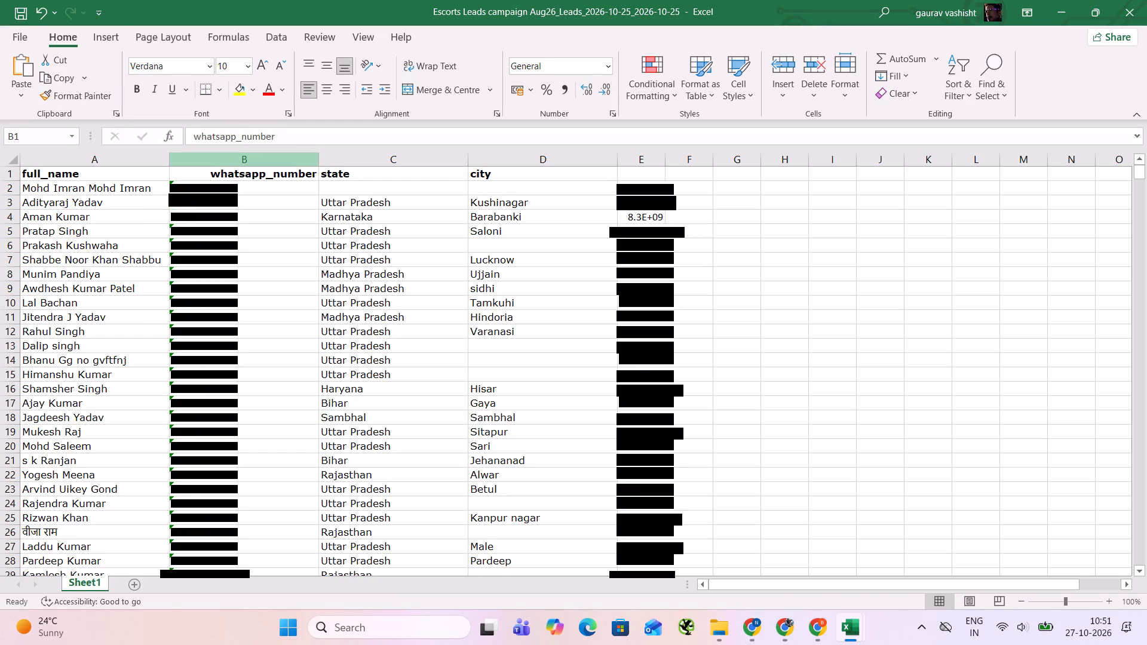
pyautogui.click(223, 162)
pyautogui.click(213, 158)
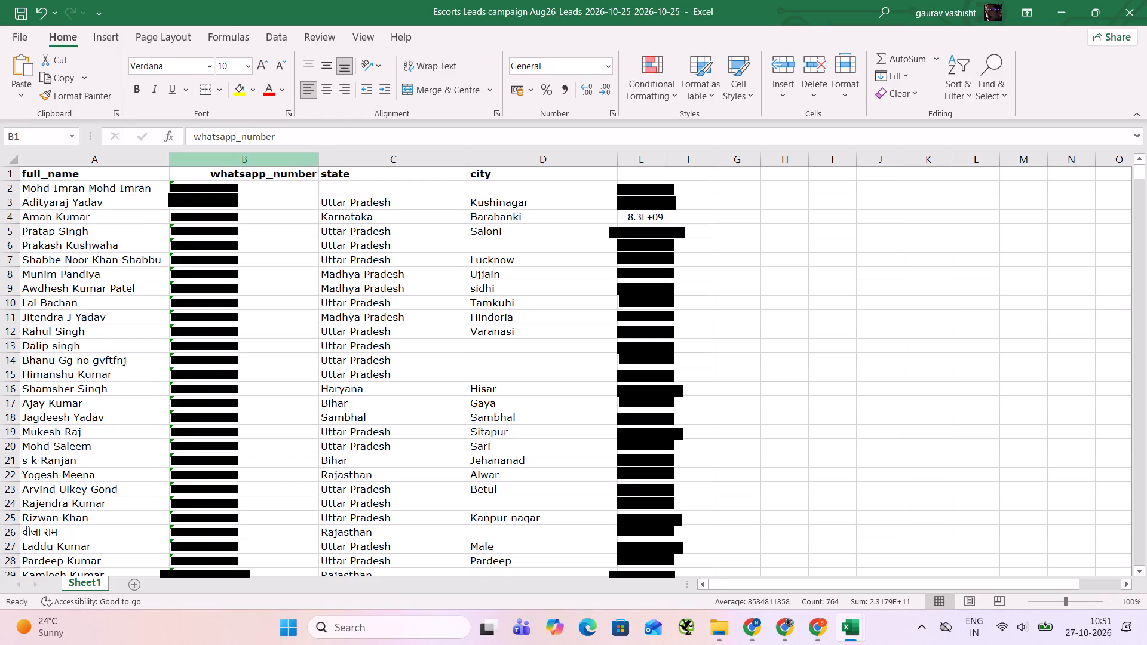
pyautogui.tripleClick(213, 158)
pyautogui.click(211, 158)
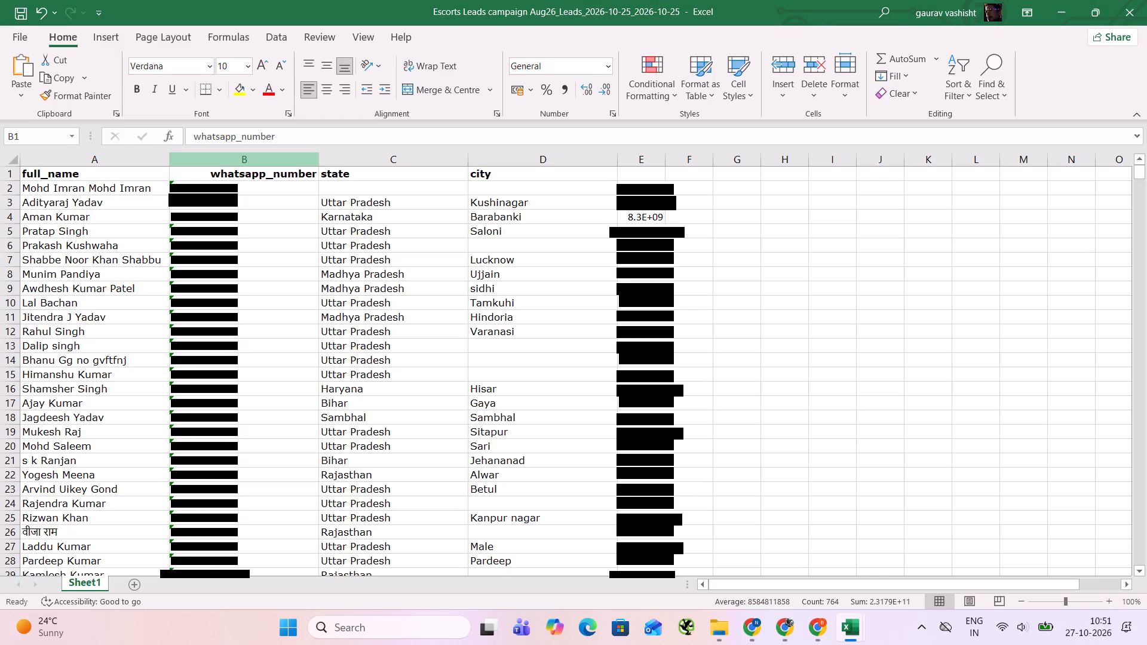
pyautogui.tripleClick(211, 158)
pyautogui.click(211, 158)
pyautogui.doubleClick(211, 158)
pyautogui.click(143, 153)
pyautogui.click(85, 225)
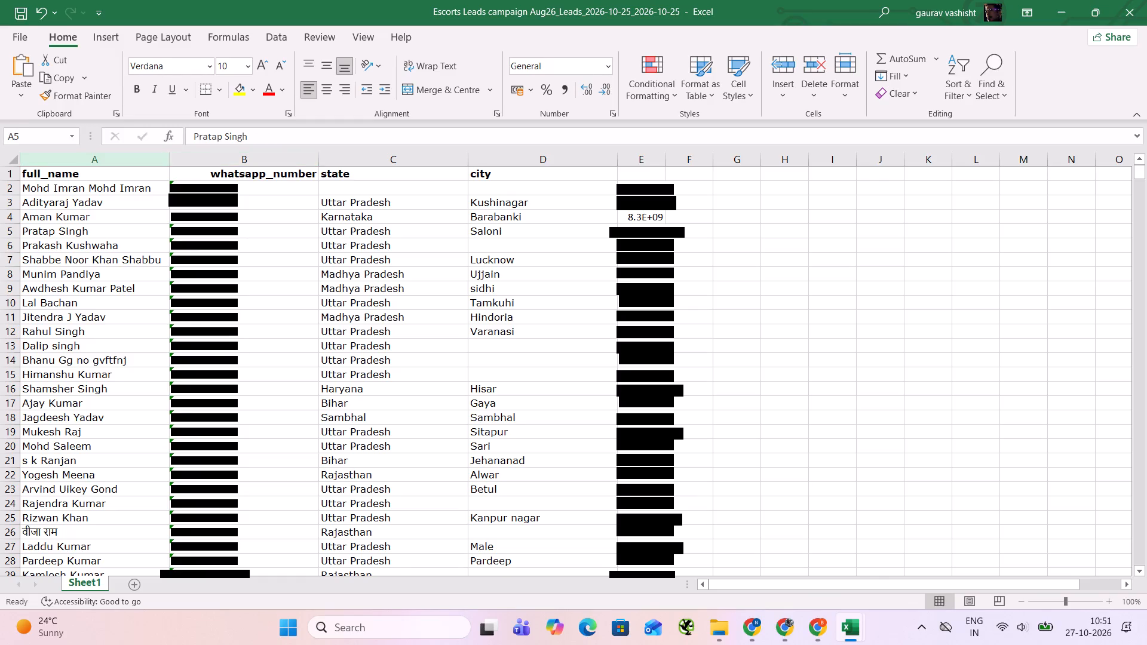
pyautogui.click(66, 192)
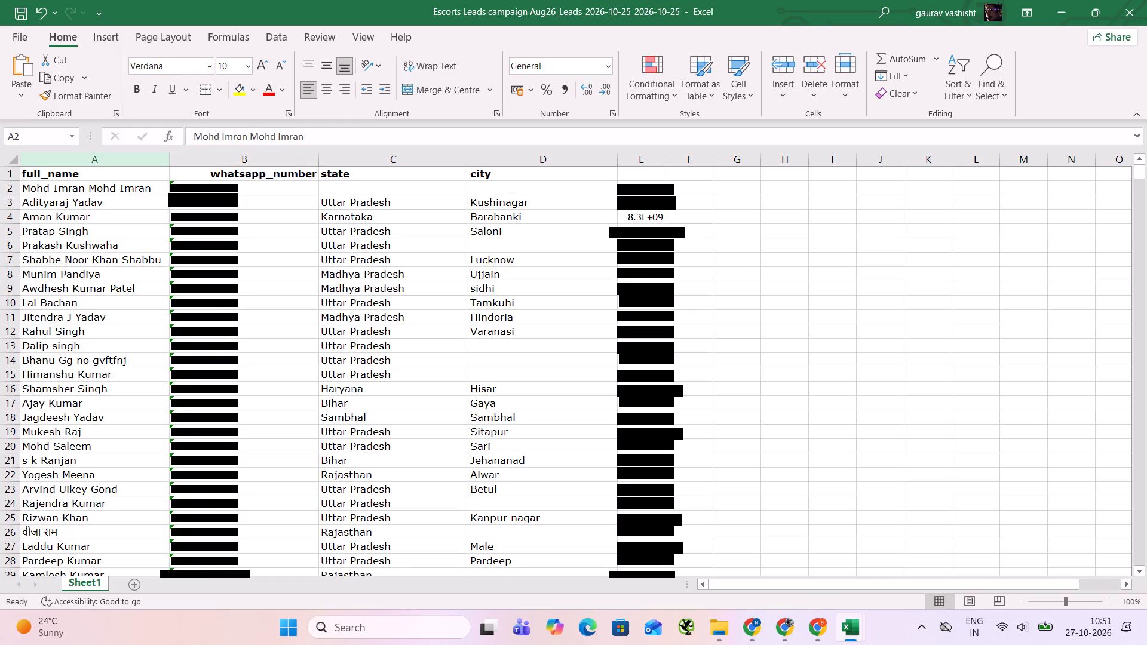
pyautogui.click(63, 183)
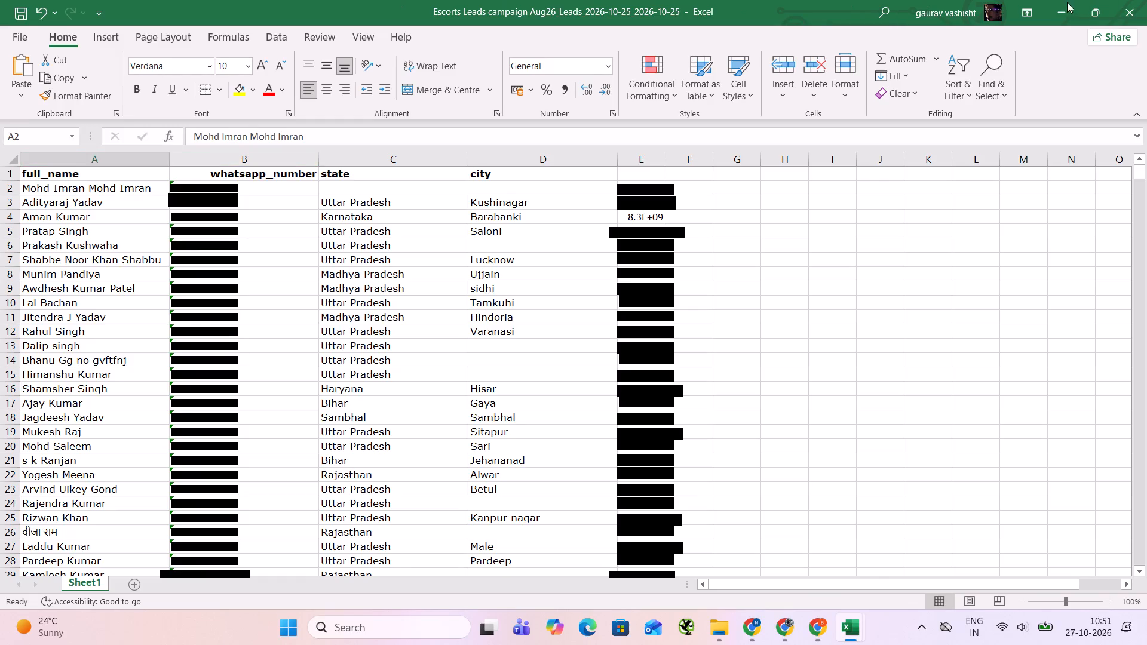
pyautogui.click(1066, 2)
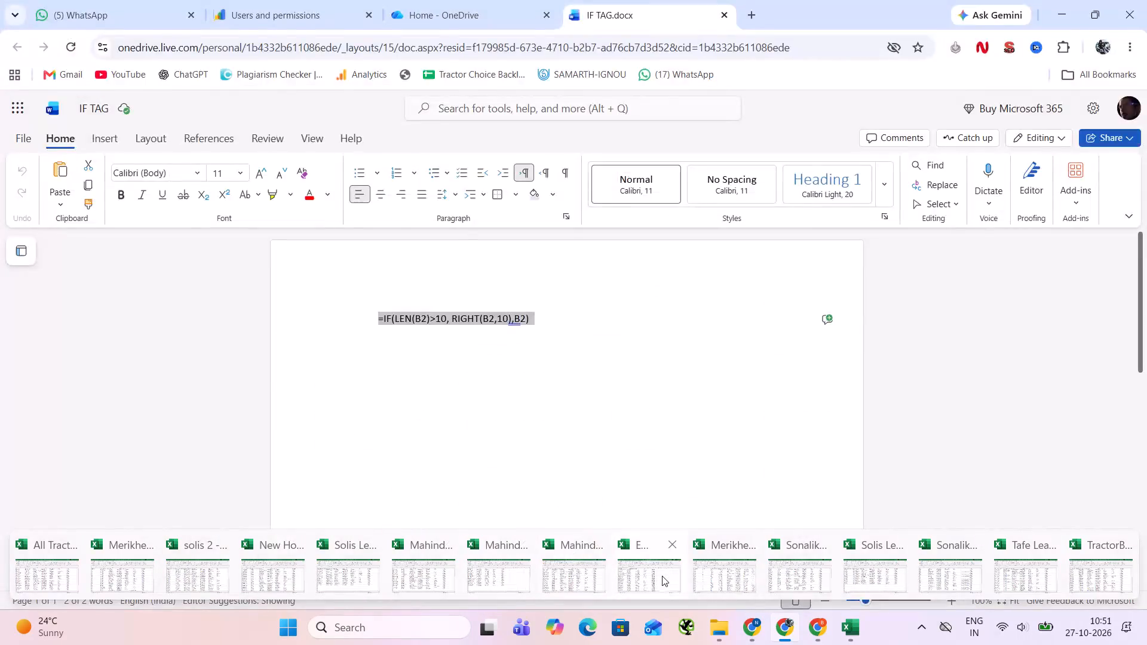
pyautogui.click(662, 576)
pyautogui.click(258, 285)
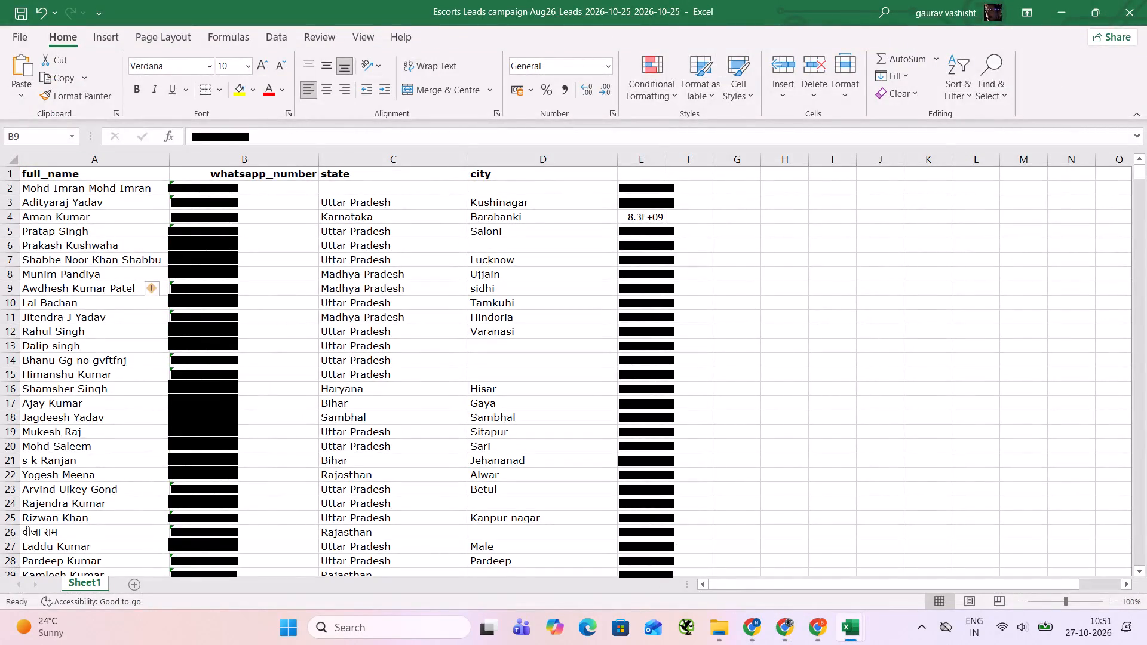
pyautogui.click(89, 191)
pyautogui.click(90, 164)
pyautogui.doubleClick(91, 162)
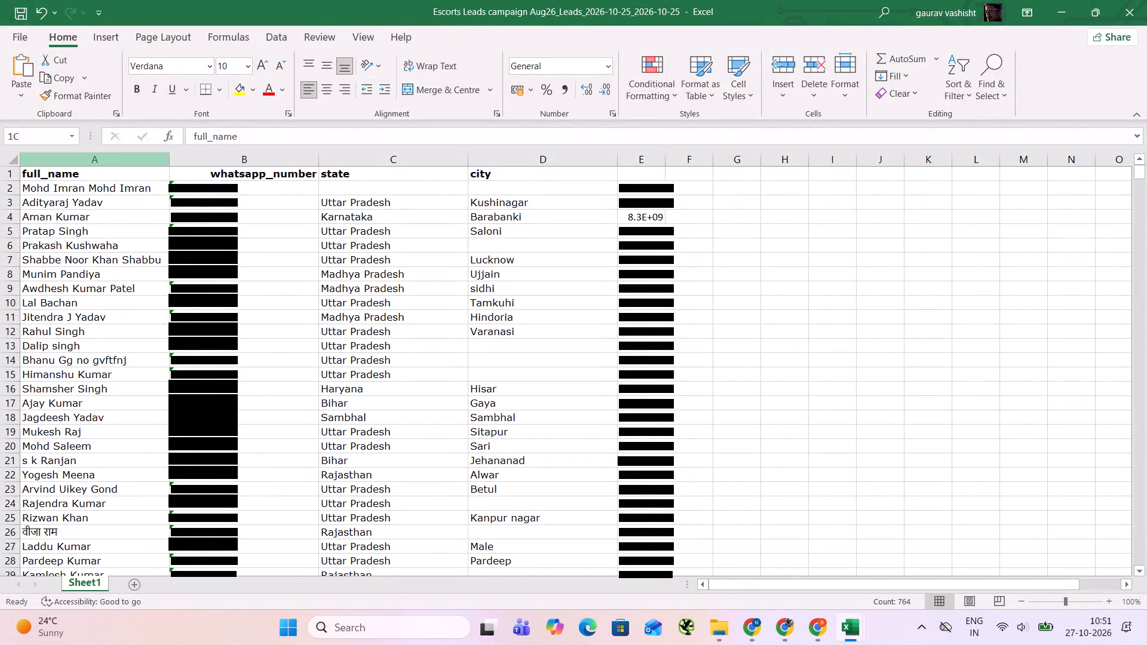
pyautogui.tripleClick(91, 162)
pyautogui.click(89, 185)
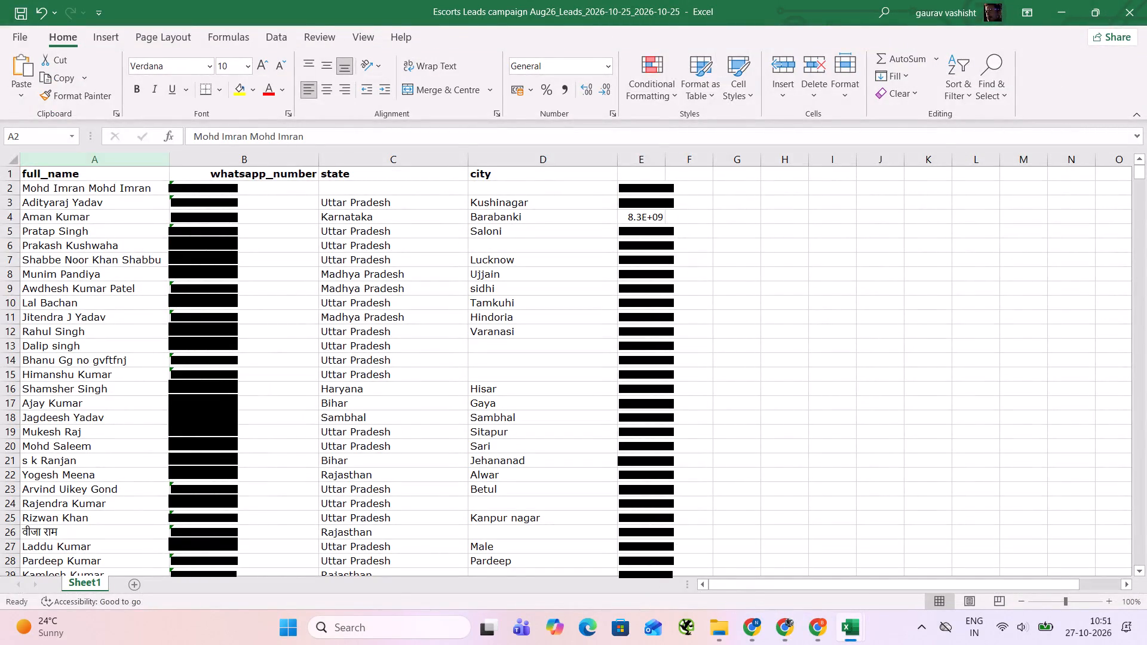
# Copy all lead rows from A2 to D764 in the Escorts Leads workbook, leaving out the formula column E.
pyautogui.click(86, 191)
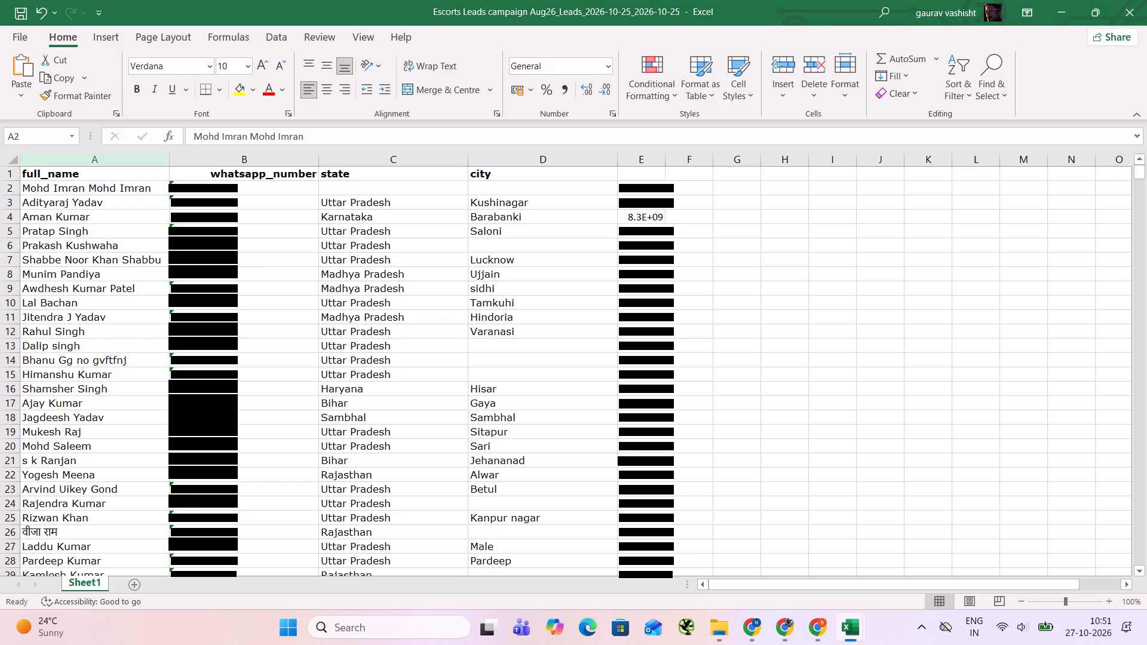
pyautogui.hotkey('ctrl', 'shift', 'Down')
pyautogui.hotkey('shift', 'Right')
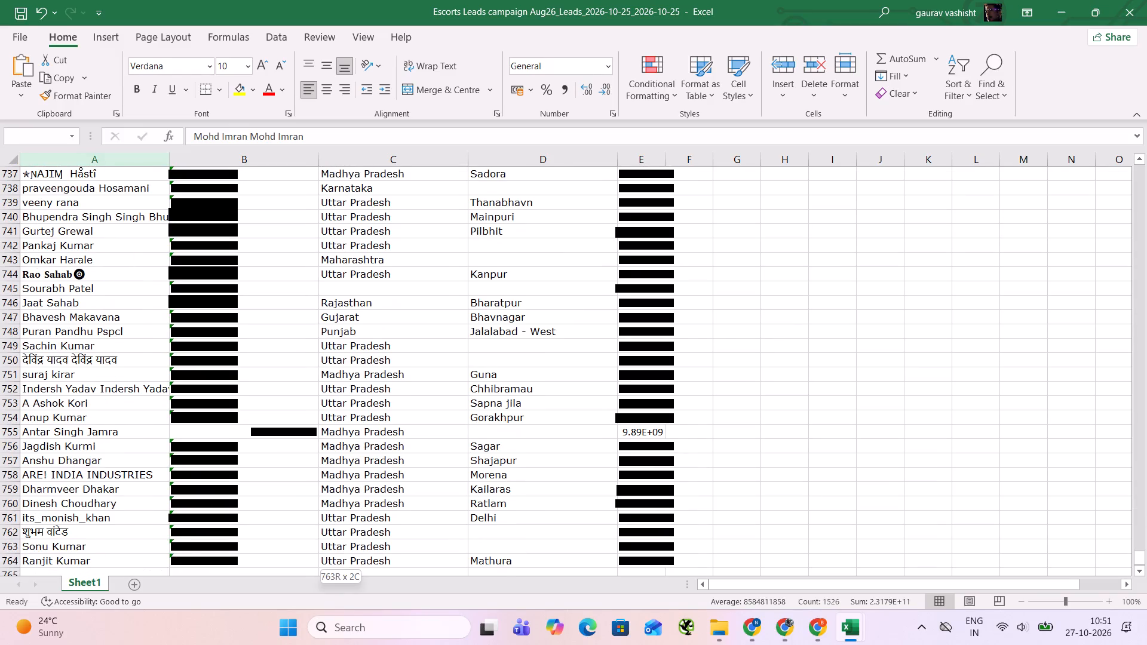
pyautogui.hotkey('shift', 'Right')
pyautogui.hotkey('shift', 'Right')
pyautogui.hotkey('shift', 'Right')
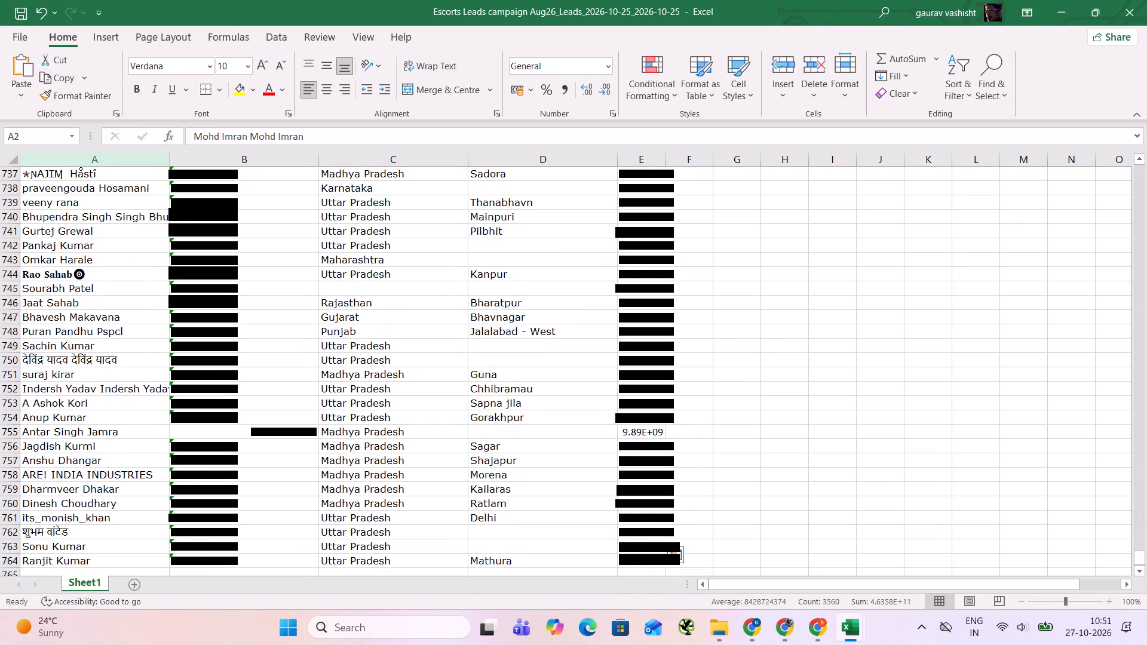
pyautogui.hotkey('shift', 'Left')
pyautogui.hotkey('ctrl', 'c')
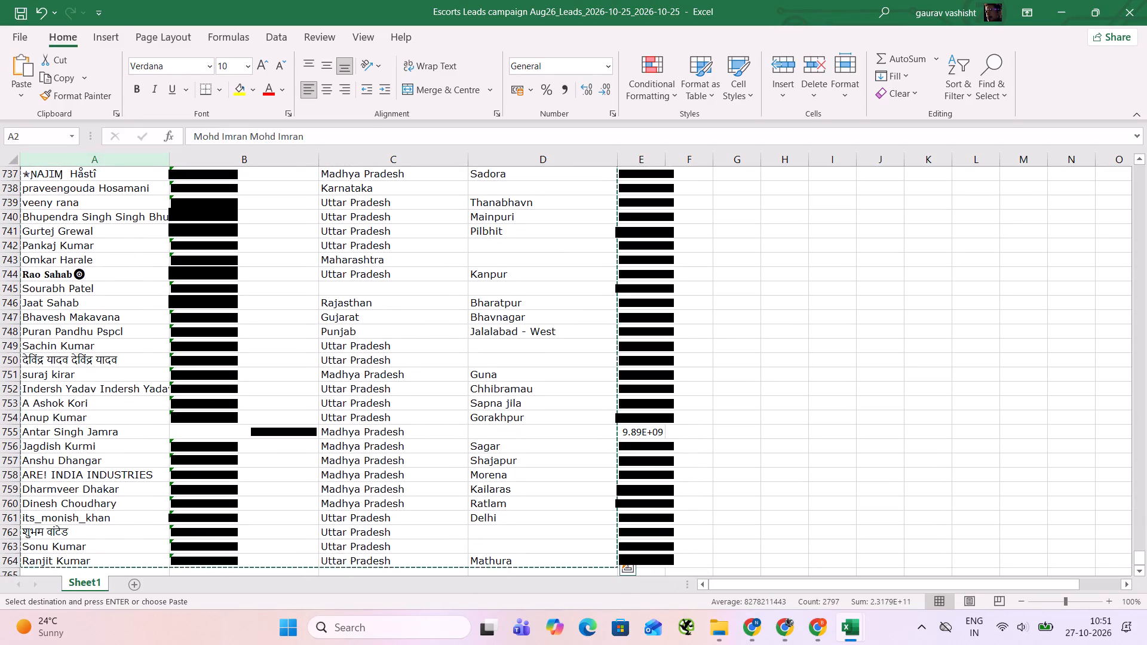
# Open the Escort Facebook Report workbook from the Report folder on New Volume (A:) in File Explorer.
pyautogui.click(729, 642)
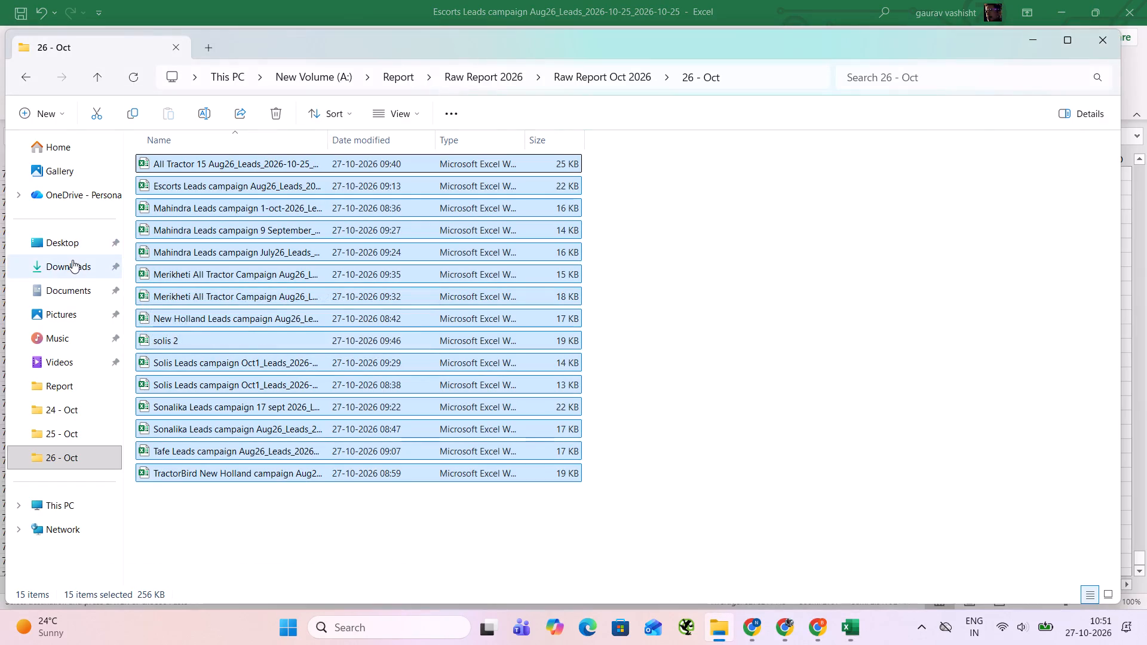
pyautogui.click(60, 504)
pyautogui.doubleClick(273, 158)
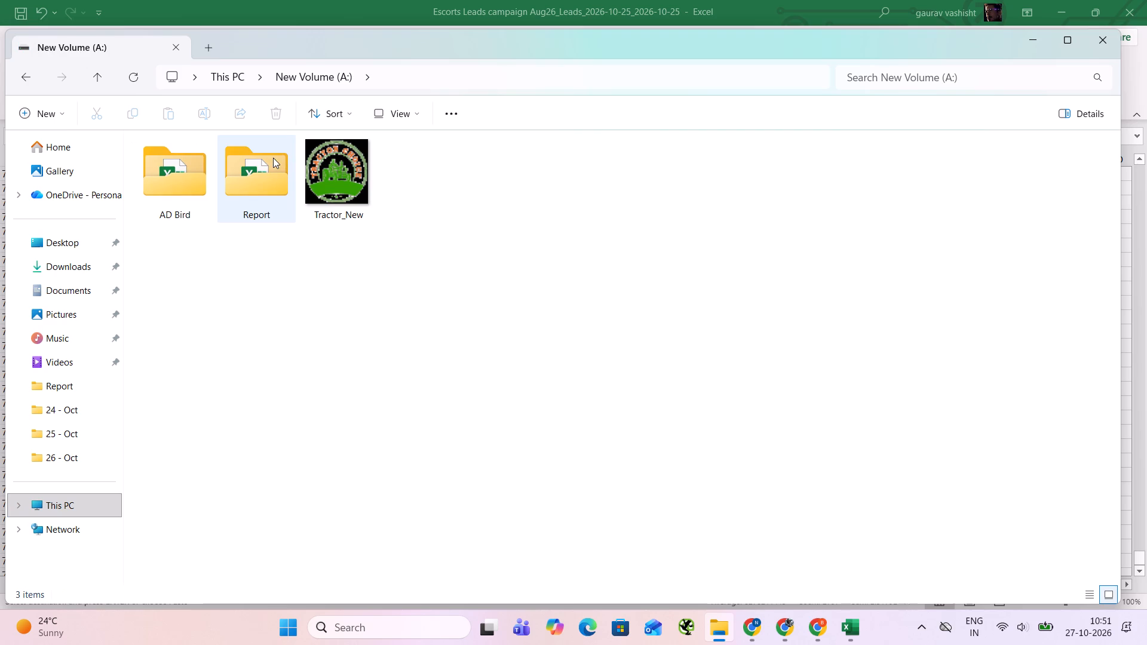
pyautogui.doubleClick(257, 171)
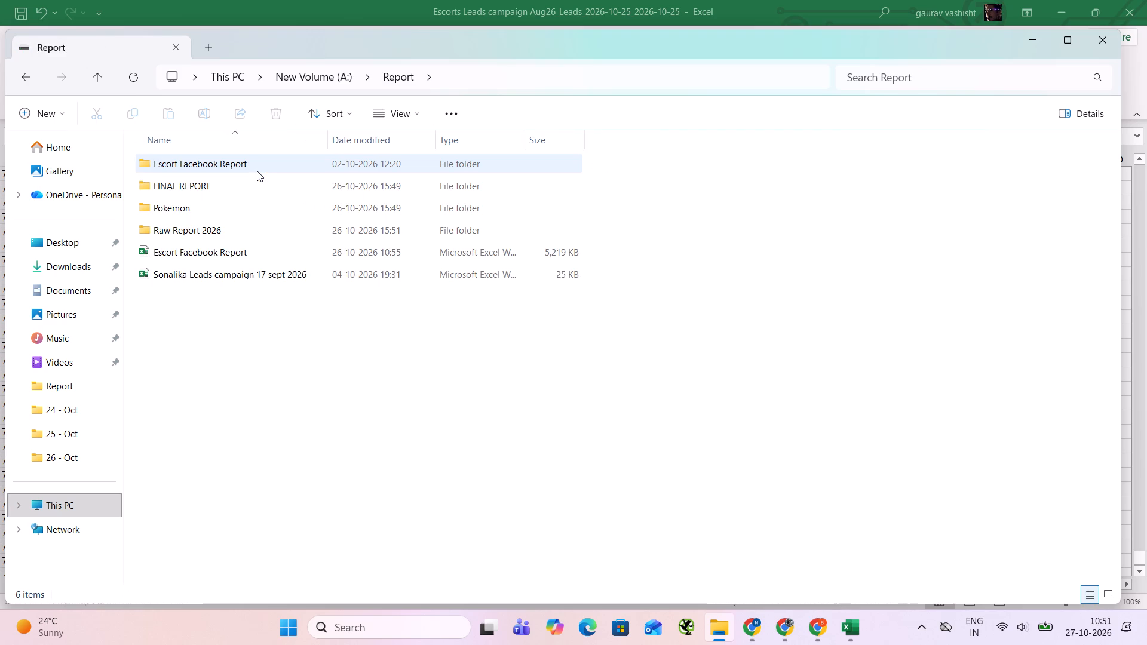
pyautogui.doubleClick(247, 255)
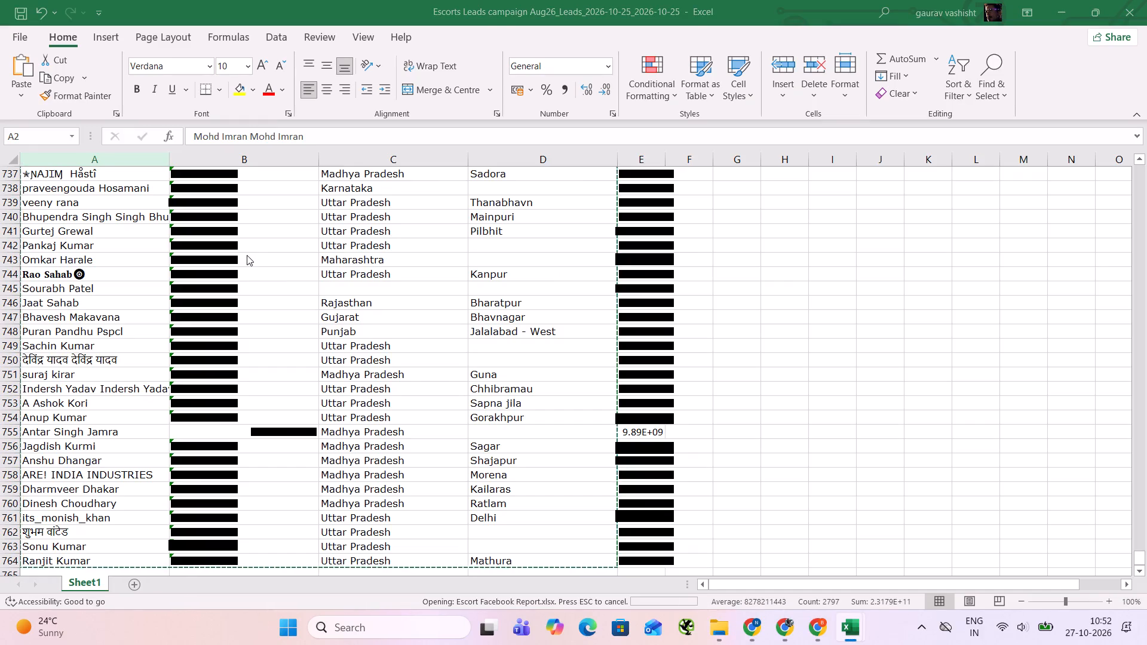
pyautogui.click(247, 255)
# Paste the copied leads into Sheet1 of the Escort Facebook Report from B95393, directly below the last existing lead.
pyautogui.click(250, 427)
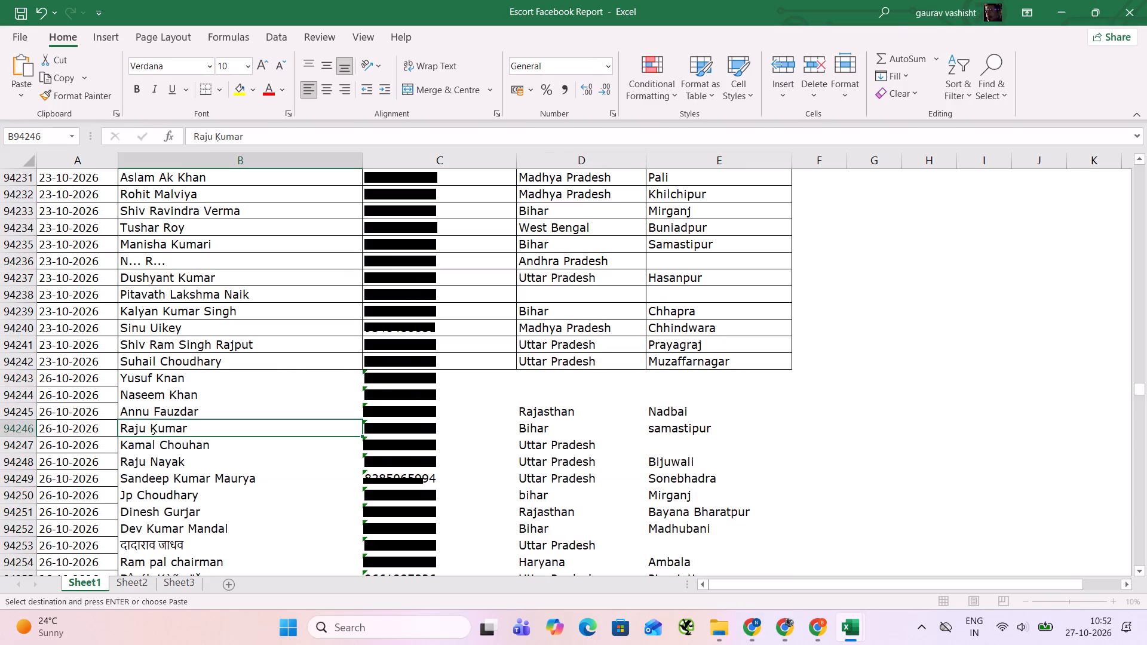
pyautogui.hotkey('ctrl', 'Down')
pyautogui.hotkey('ctrl', 'Down')
pyautogui.hotkey('ctrl', 'Up')
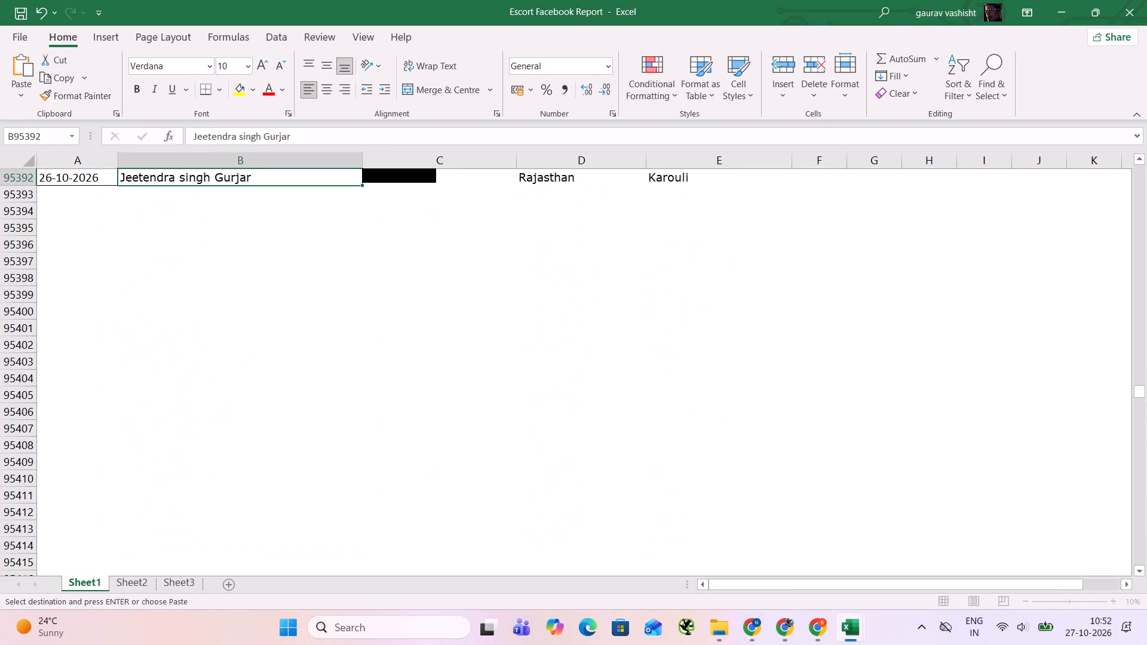
pyautogui.press('Down')
pyautogui.hotkey('ctrl', 'v')
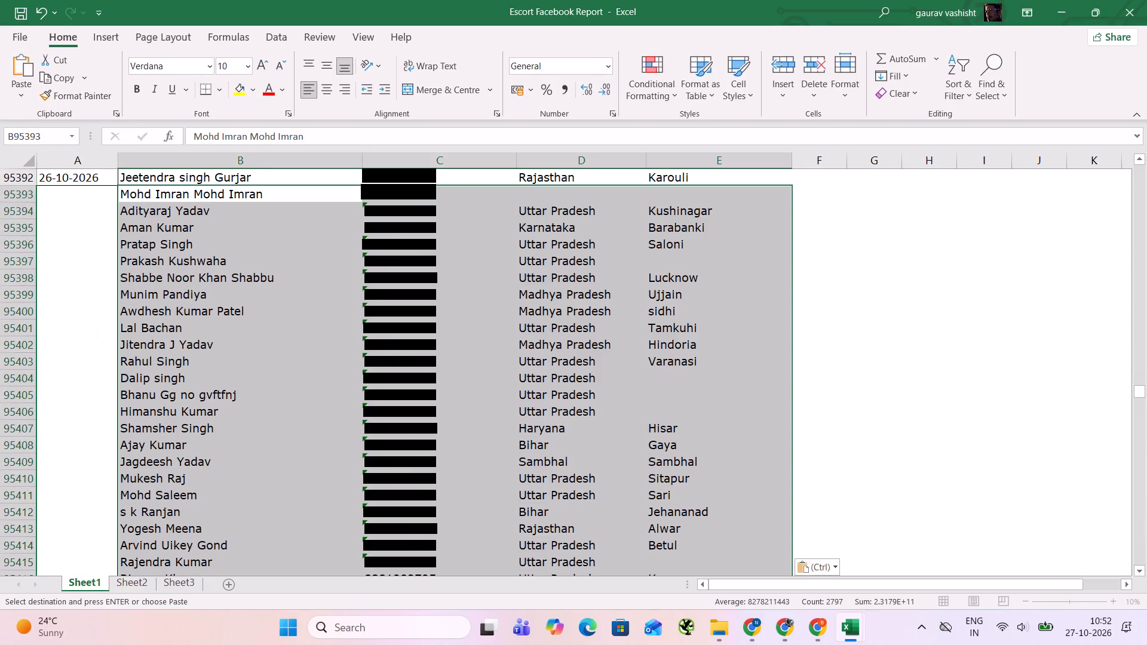
# Fill the date from the row above into A95393 beside the first pasted lead and change it to 27-10-2026.
pyautogui.press('Up')
pyautogui.press('Down')
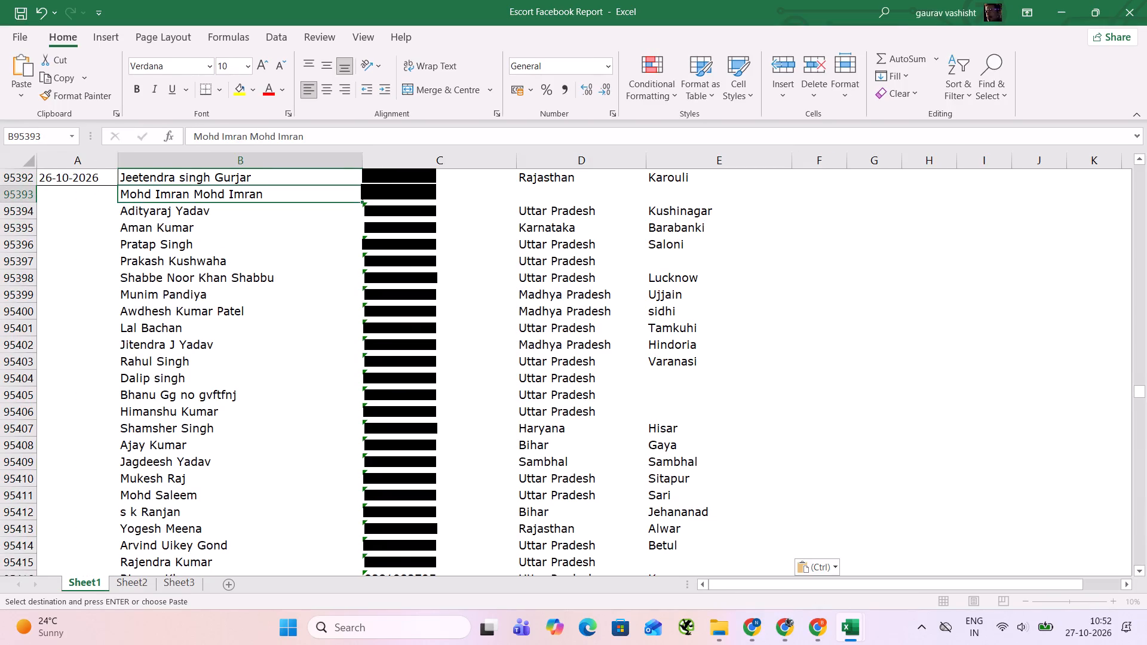
pyautogui.press('Left')
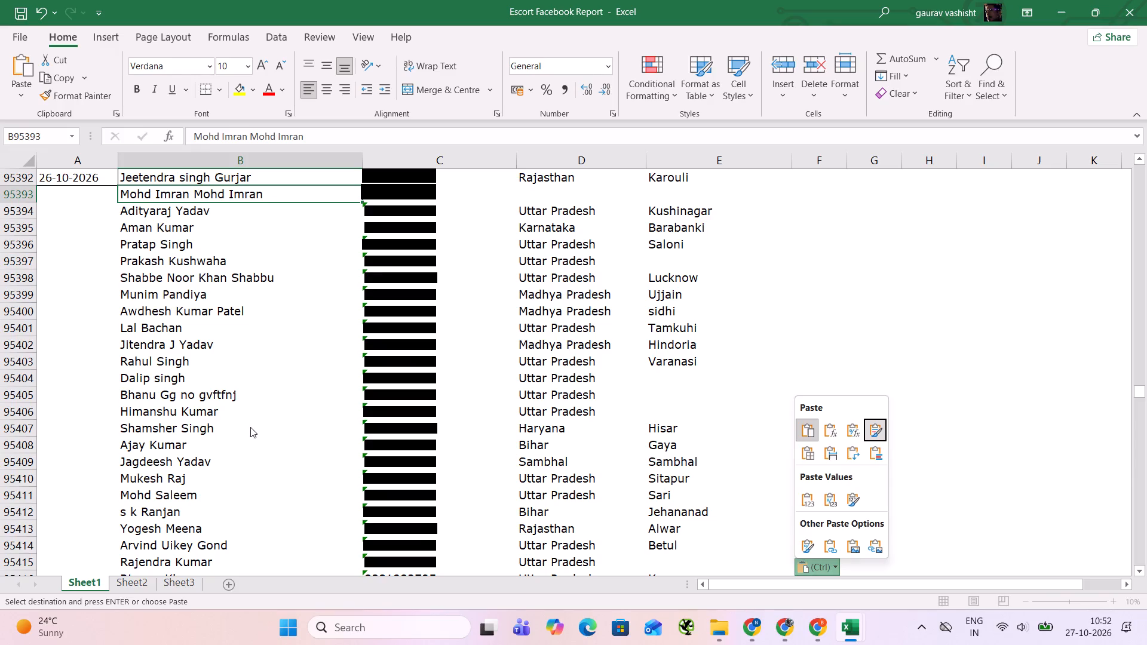
pyautogui.click(81, 206)
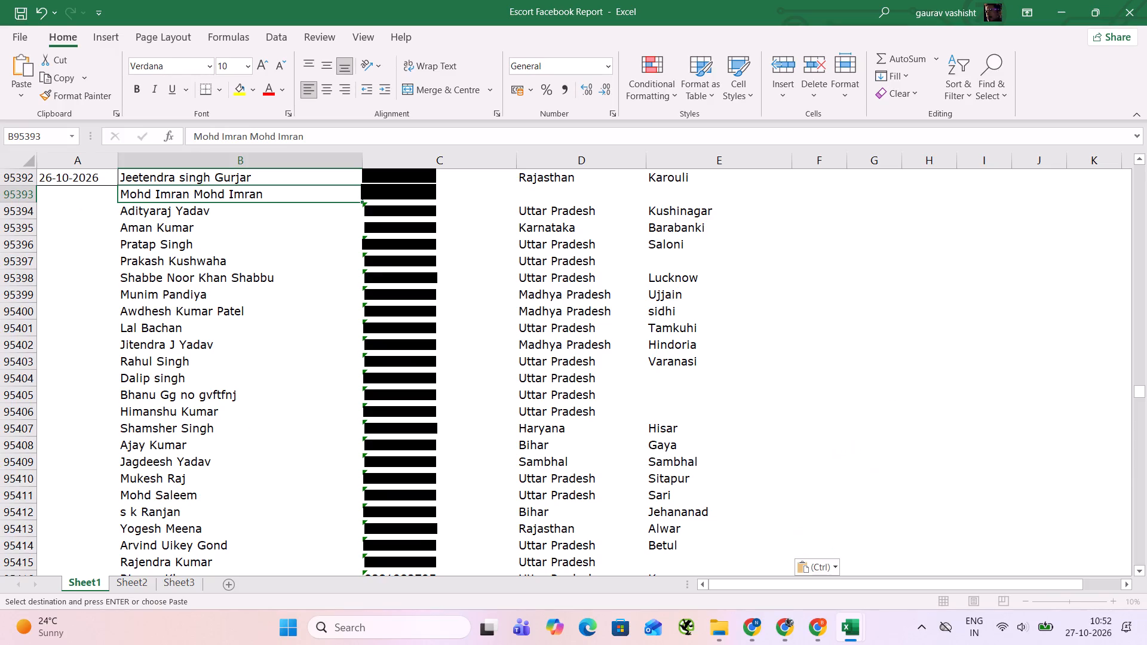
pyautogui.click(79, 189)
pyautogui.hotkey('ctrl', 'd')
pyautogui.doubleClick(79, 189)
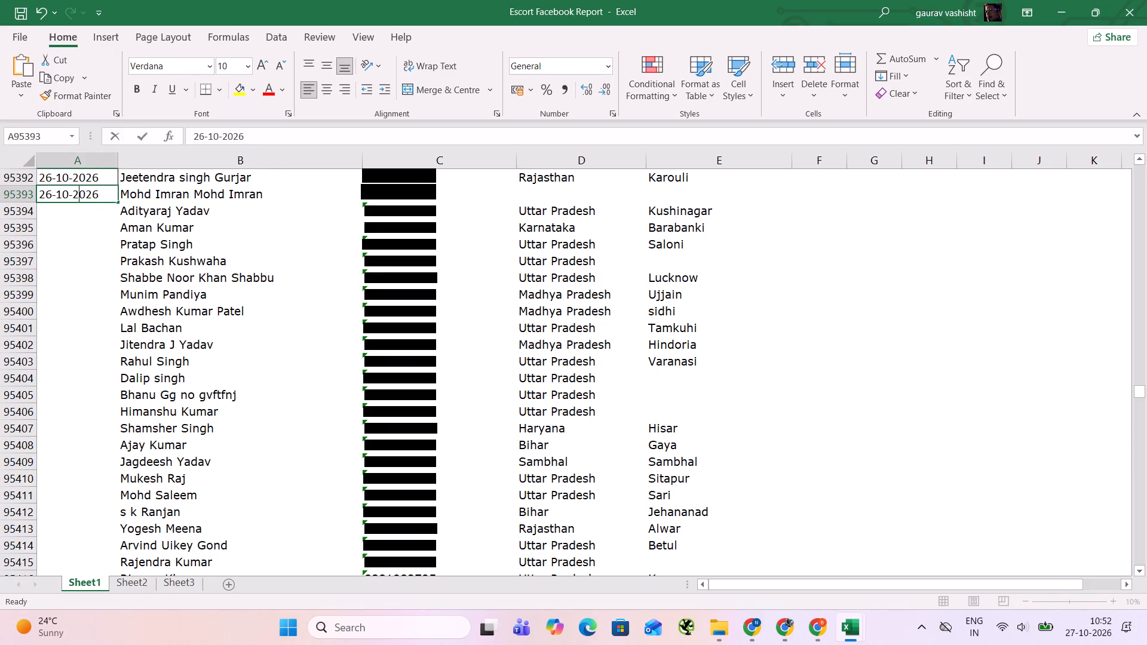
pyautogui.click(201, 134)
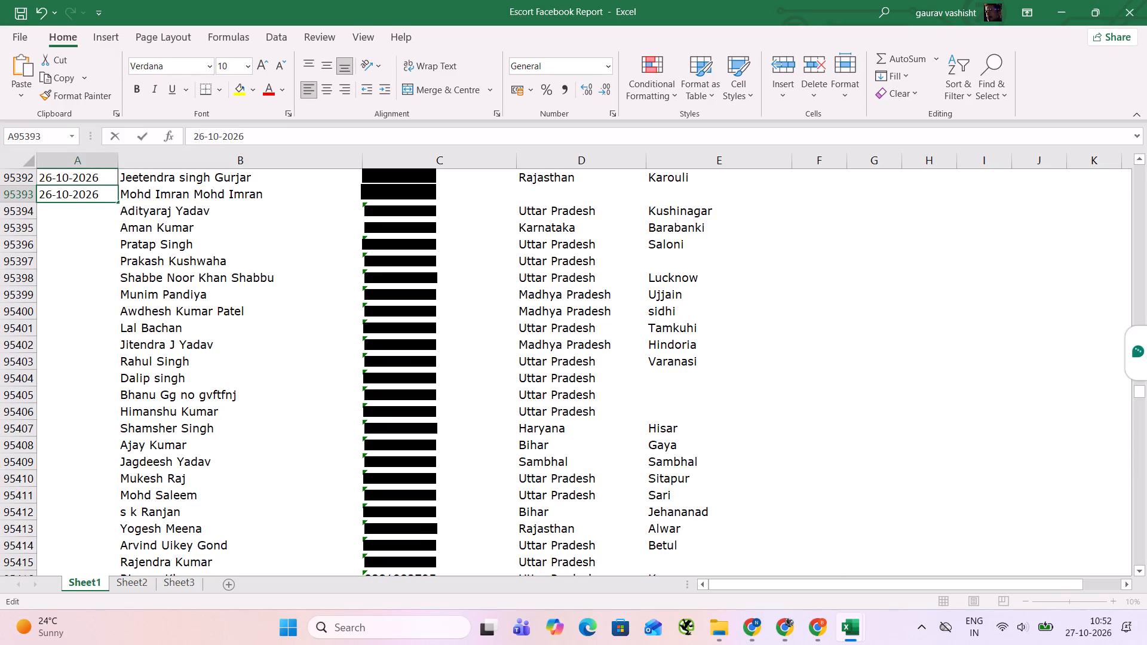
pyautogui.press('Right')
pyautogui.press('BackSpace')
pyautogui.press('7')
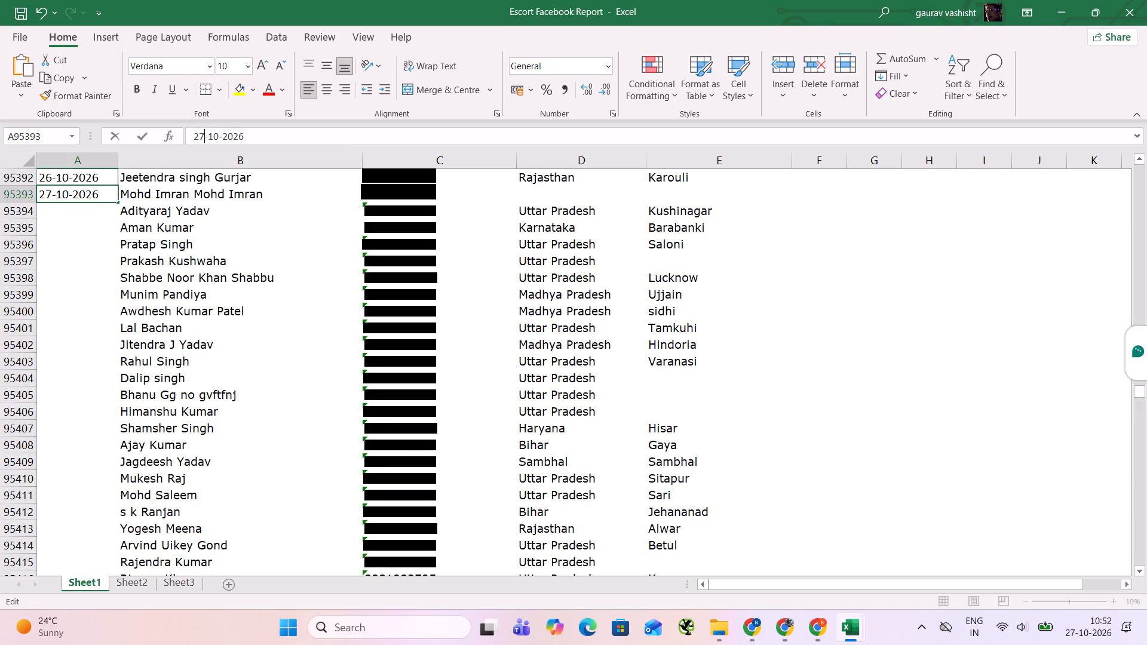
pyautogui.press('Return')
# Copy the first pasted lead's phone number from C95393 and search the sheet for it, closing the search afterward.
pyautogui.press('Right')
pyautogui.press('Right')
pyautogui.press('Up')
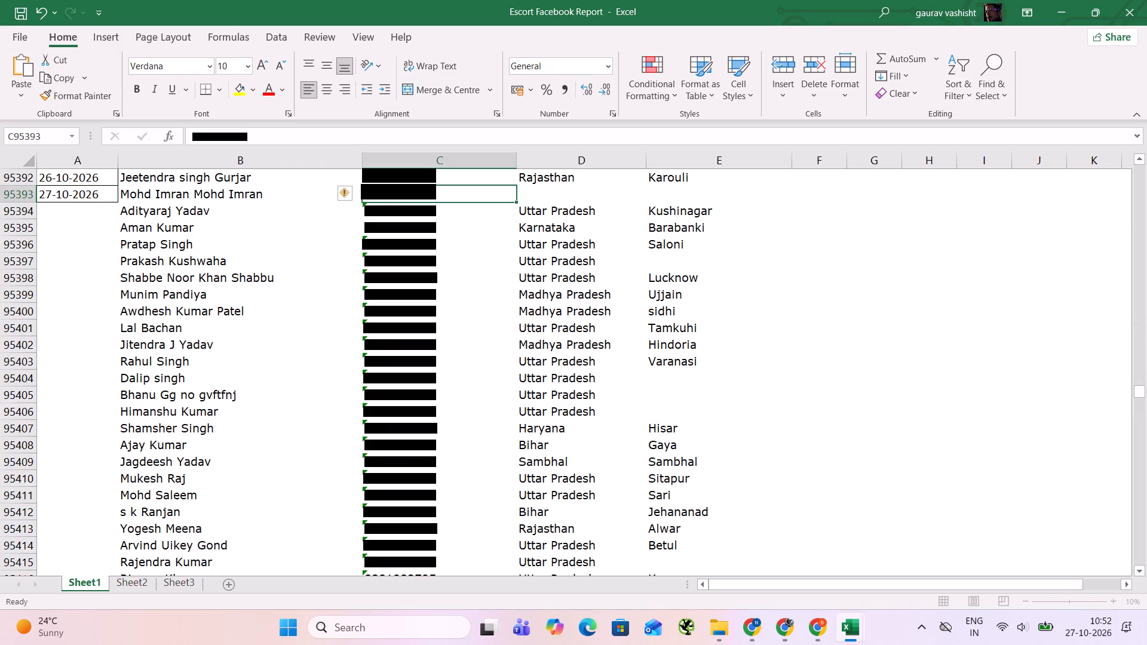
pyautogui.hotkey('ctrl', 'c')
pyautogui.hotkey('ctrl', 'f')
pyautogui.hotkey('ctrl', 'v')
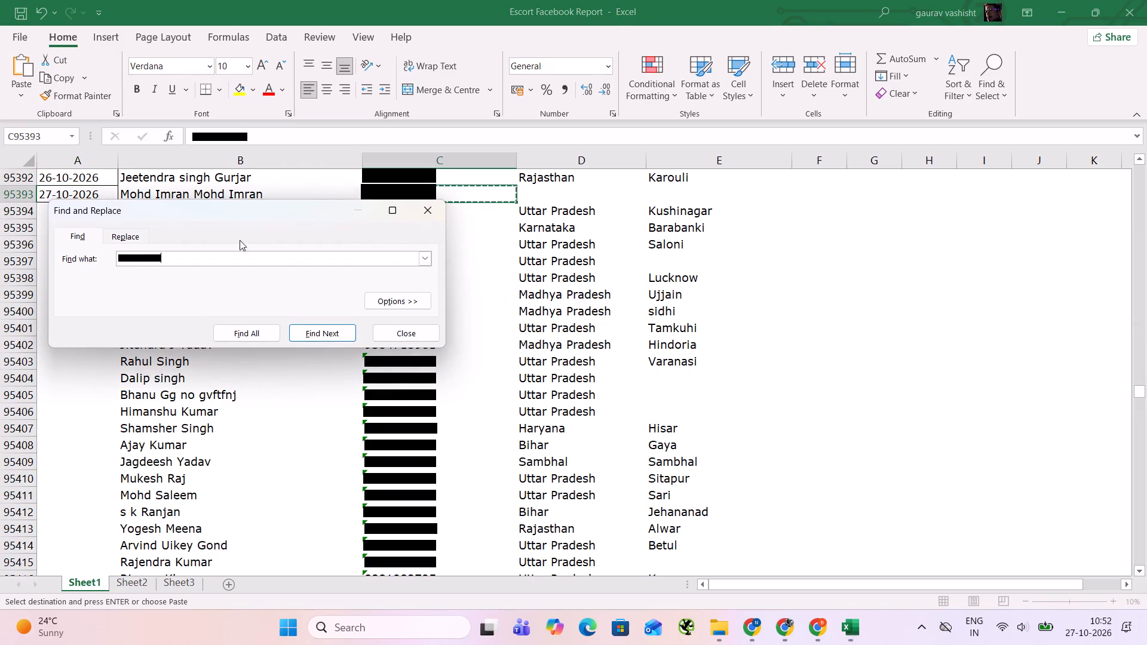
pyautogui.click(308, 331)
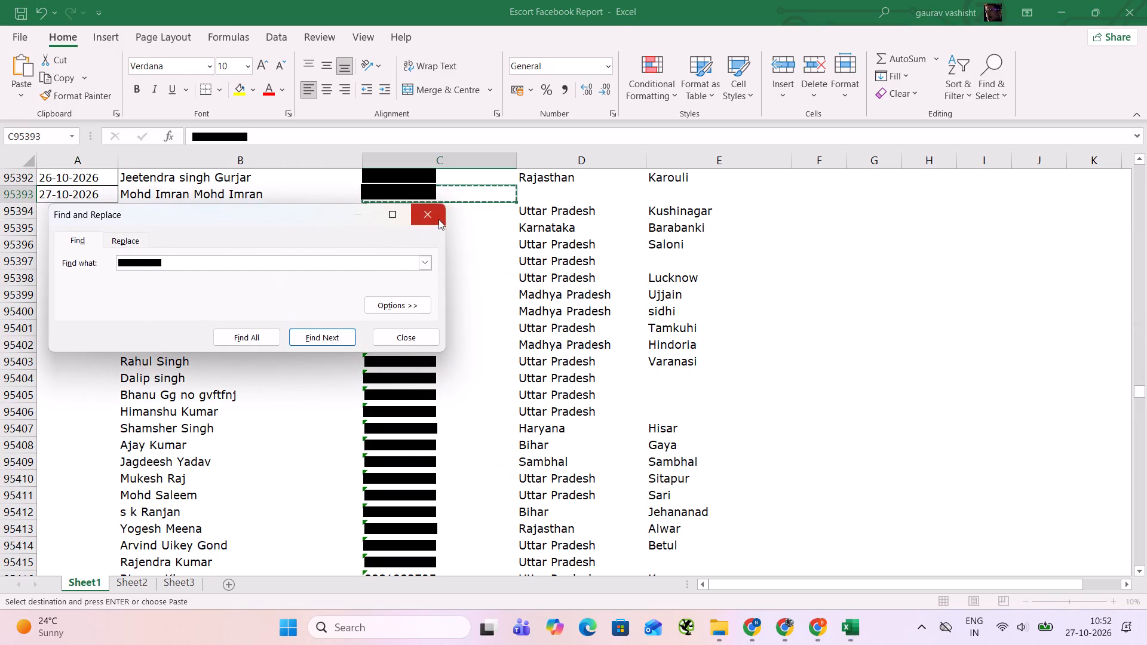
pyautogui.click(438, 219)
# Fill the date 27-10-2026 from A95393 down column A to A96155, the last new lead's row.
pyautogui.press('Left')
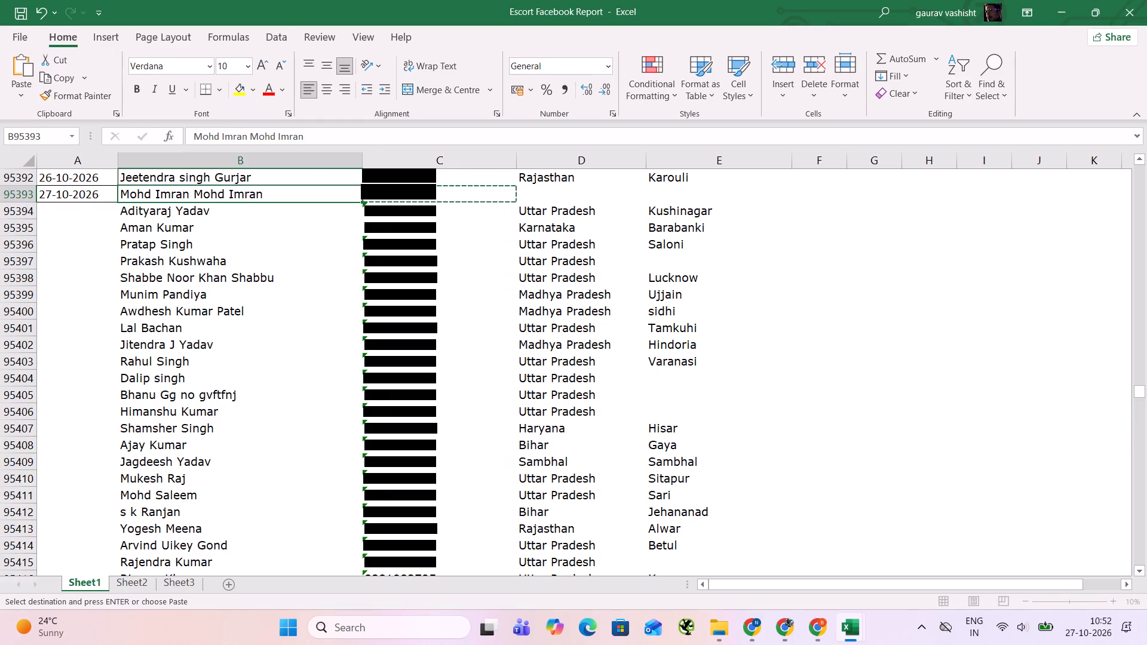
pyautogui.hotkey('ctrl', 'Down')
pyautogui.press('Left')
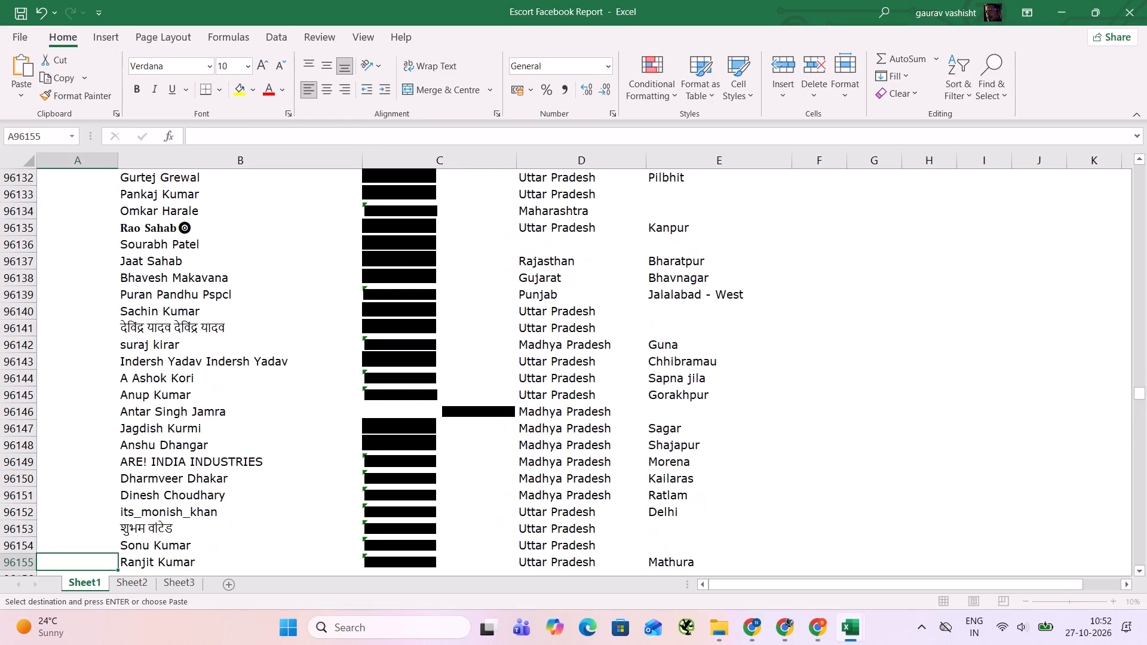
pyautogui.hotkey('ctrl', 'shift', 'Up')
pyautogui.hotkey('ctrl', 'd')
# Copy the first new lead's phone number in C95393 and search Sheet1 for other occurrences of it.
pyautogui.keyDown('ctrl'); pyautogui.click(438, 219); pyautogui.keyUp('ctrl')
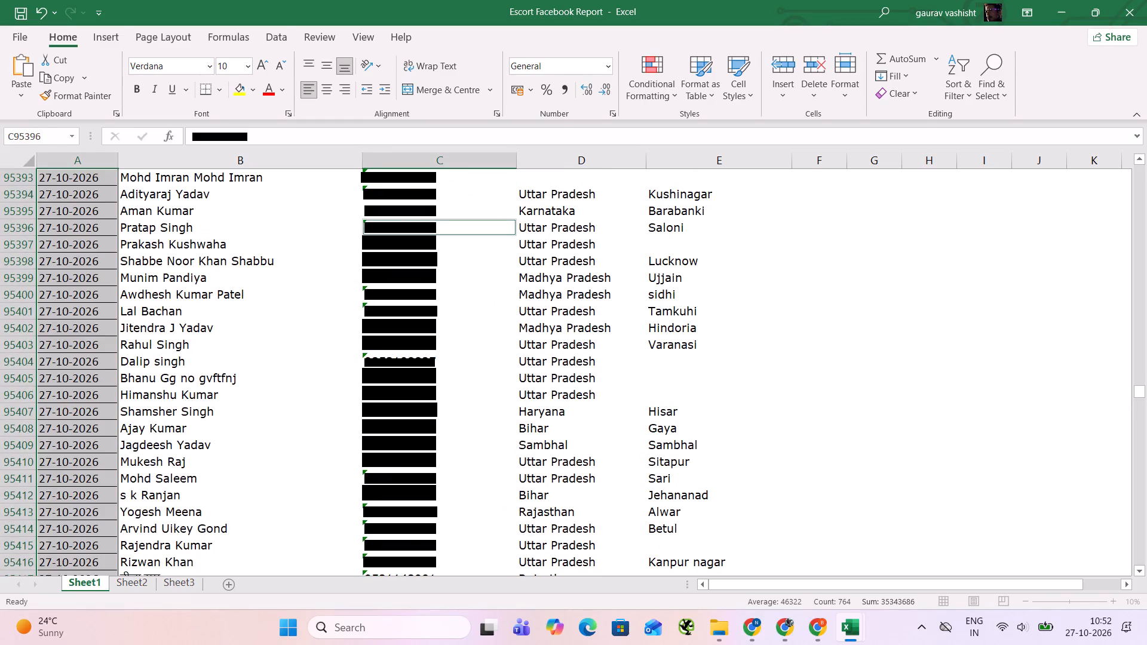
pyautogui.click(450, 182)
pyautogui.hotkey('ctrl', 'c')
pyautogui.hotkey('ctrl', 'f')
pyautogui.hotkey('ctrl', 'v')
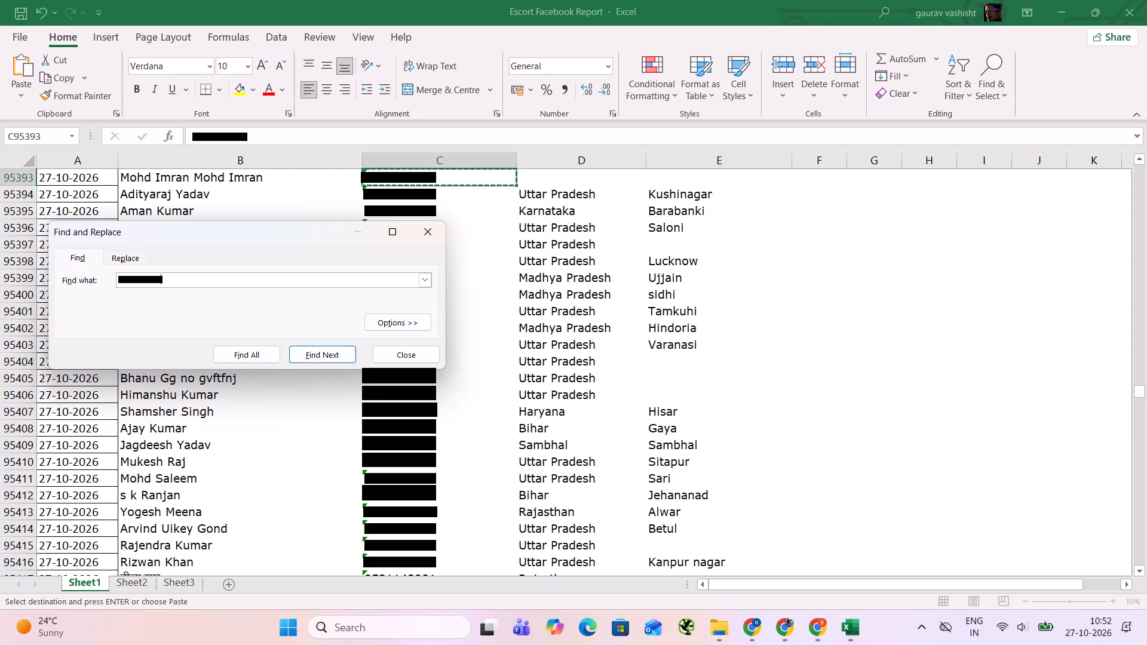
pyautogui.click(338, 348)
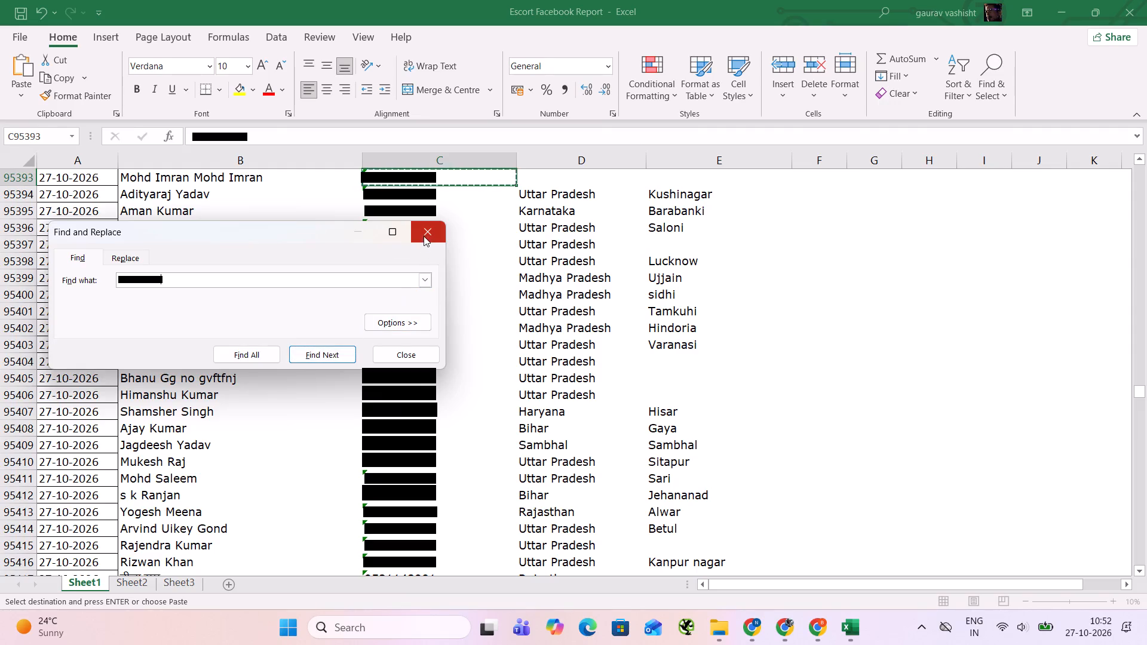
pyautogui.click(424, 236)
# Remove duplicate rows from the Sheet1 data, comparing only the Phone column.
pyautogui.press('Up')
pyautogui.press('Up')
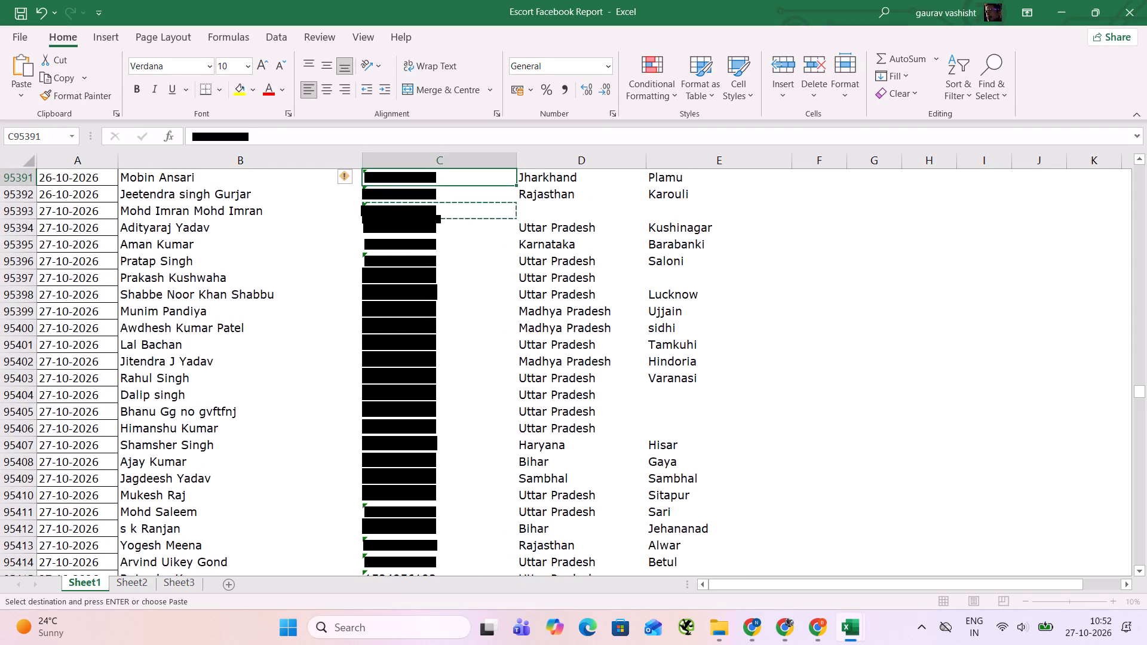
pyautogui.press('Down')
pyautogui.press('Down')
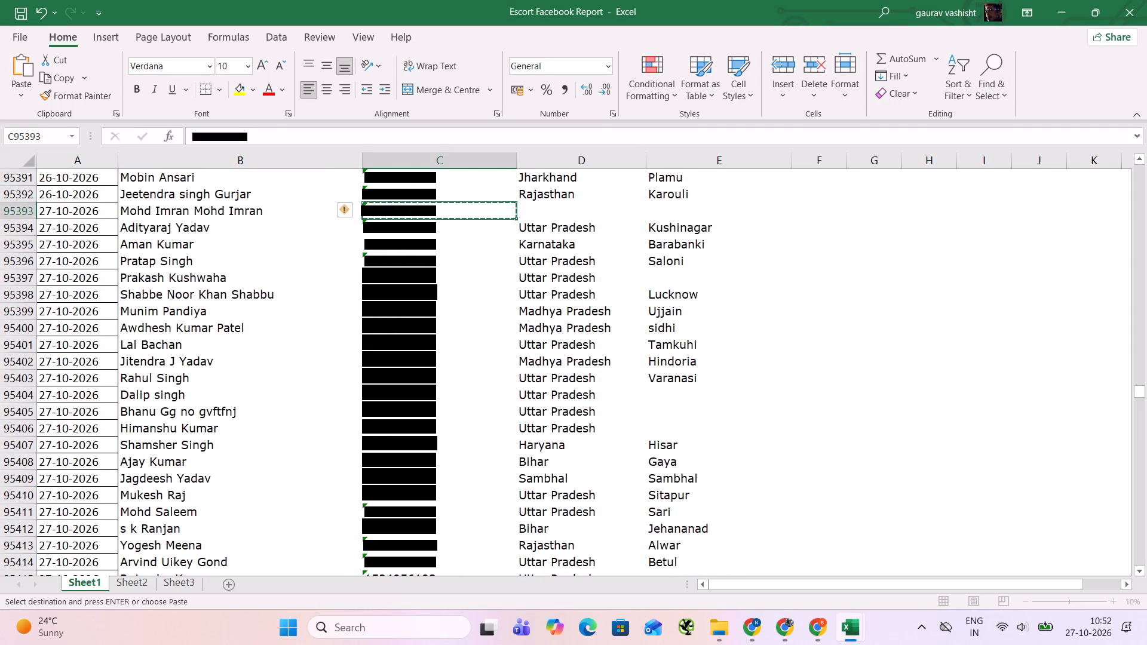
pyautogui.hotkey('ctrl', 'shift', 'Down')
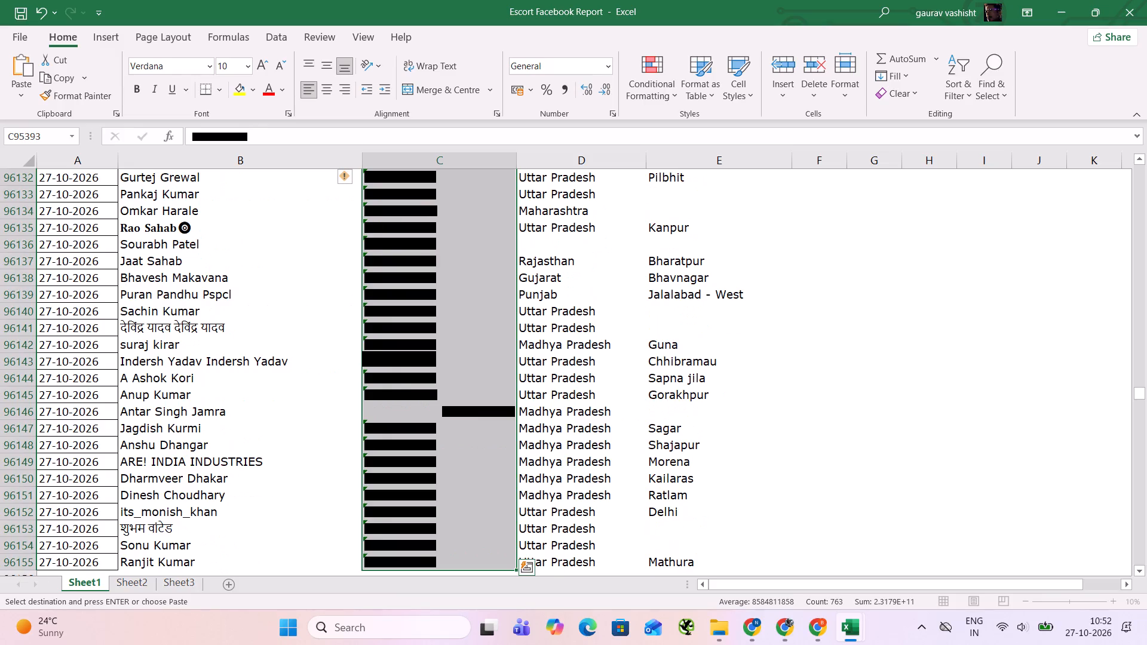
pyautogui.press('Up')
pyautogui.click(278, 32)
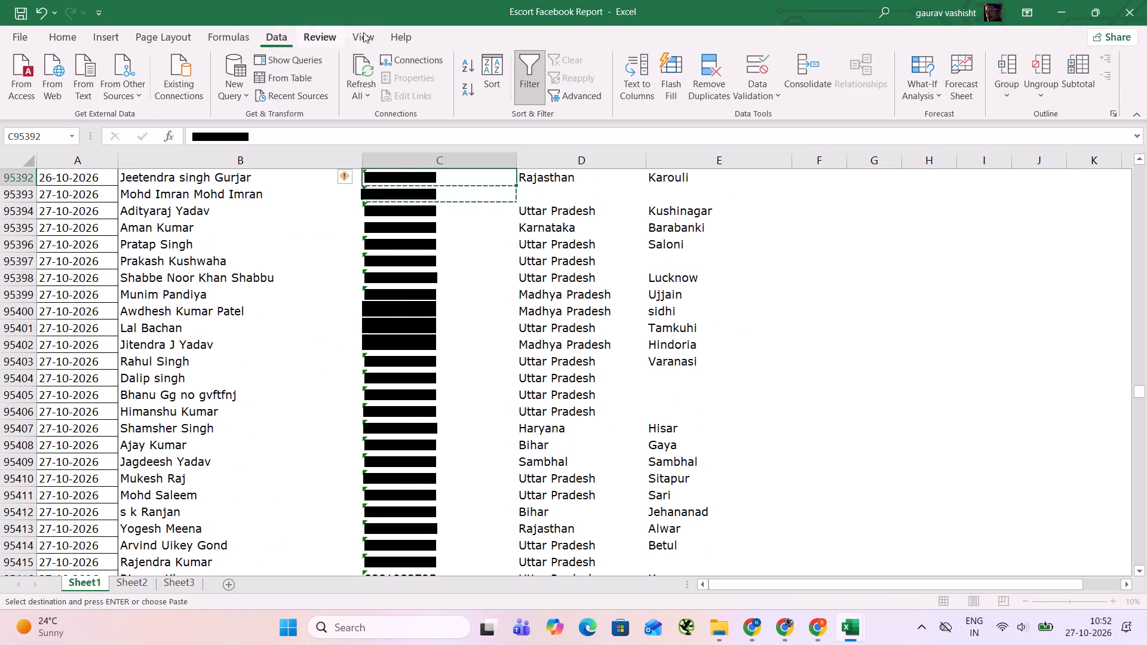
pyautogui.click(717, 87)
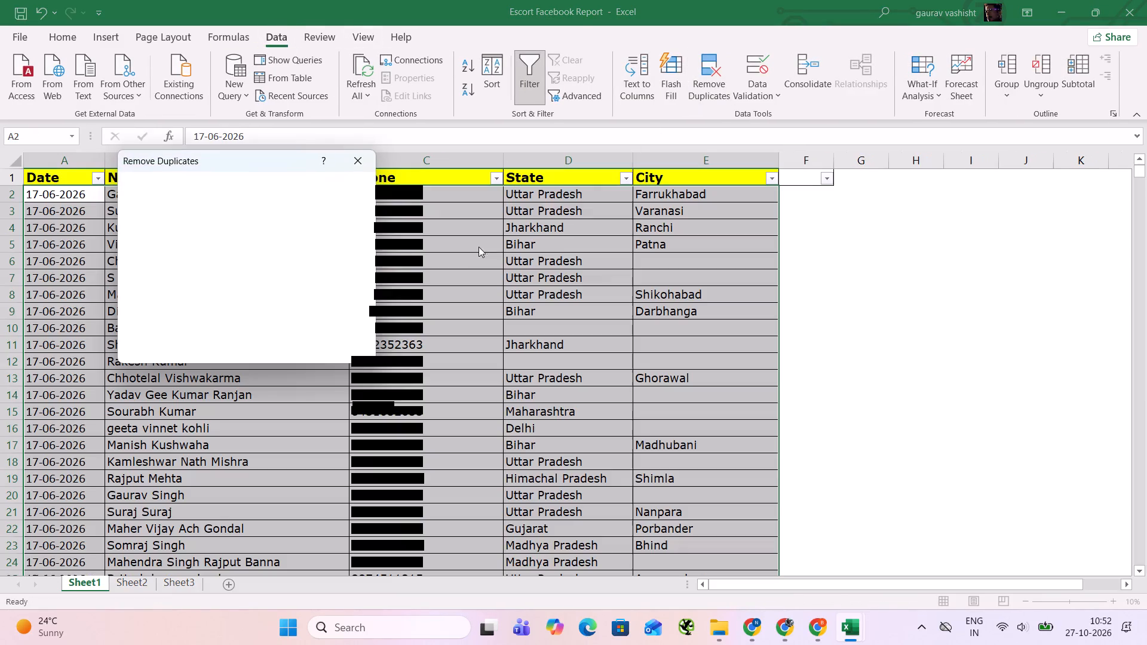
pyautogui.click(238, 217)
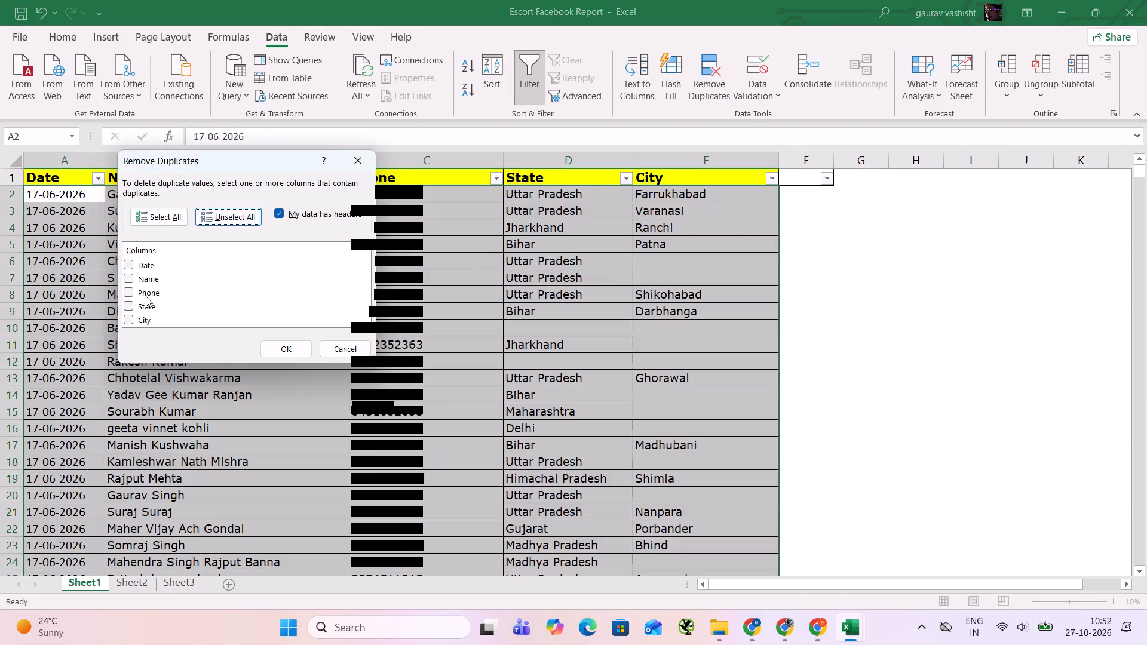
pyautogui.click(146, 294)
pyautogui.click(145, 293)
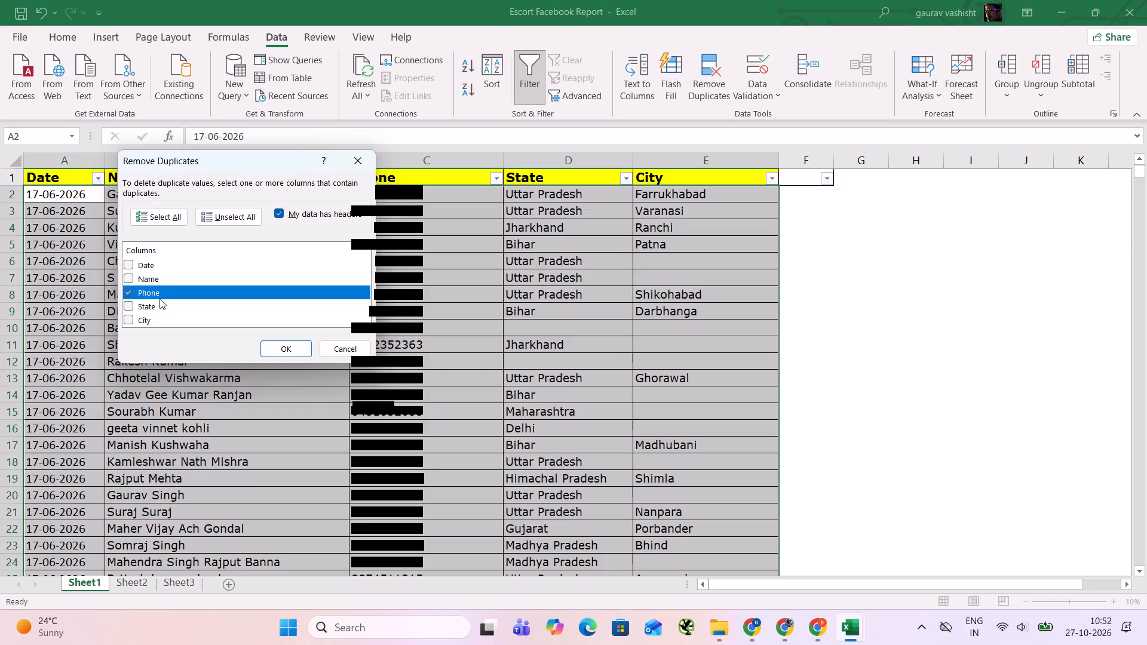
pyautogui.click(272, 349)
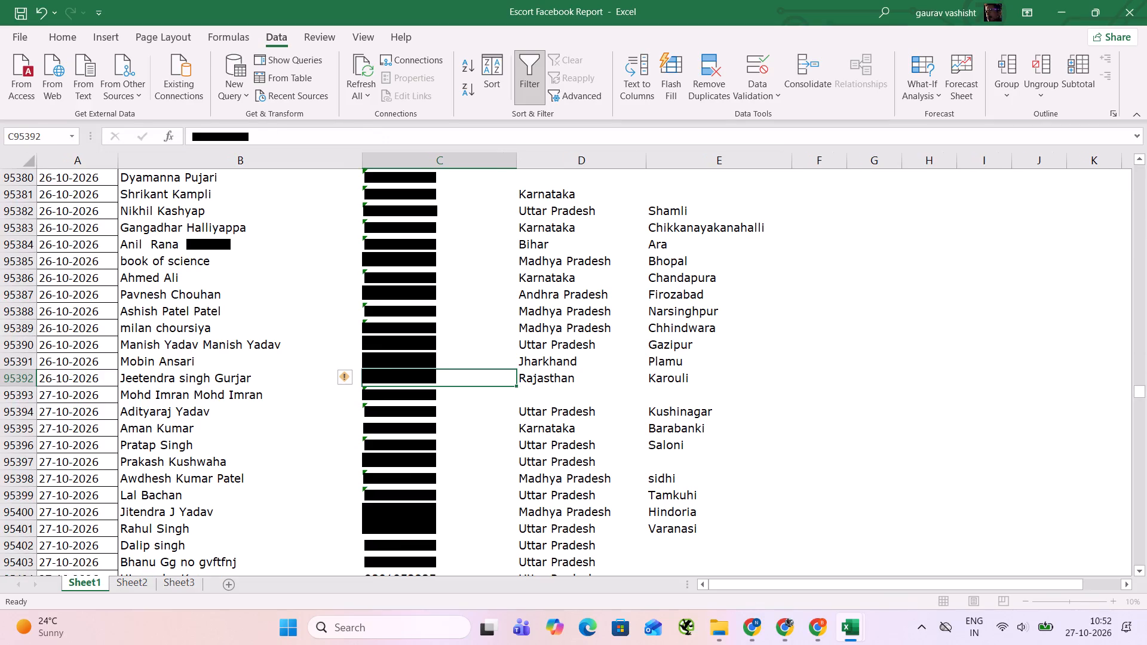
# Copy the names, phones, states and cities of the 27-10-2026 leads, B95393 to E95987.
pyautogui.click(211, 391)
pyautogui.press('Right')
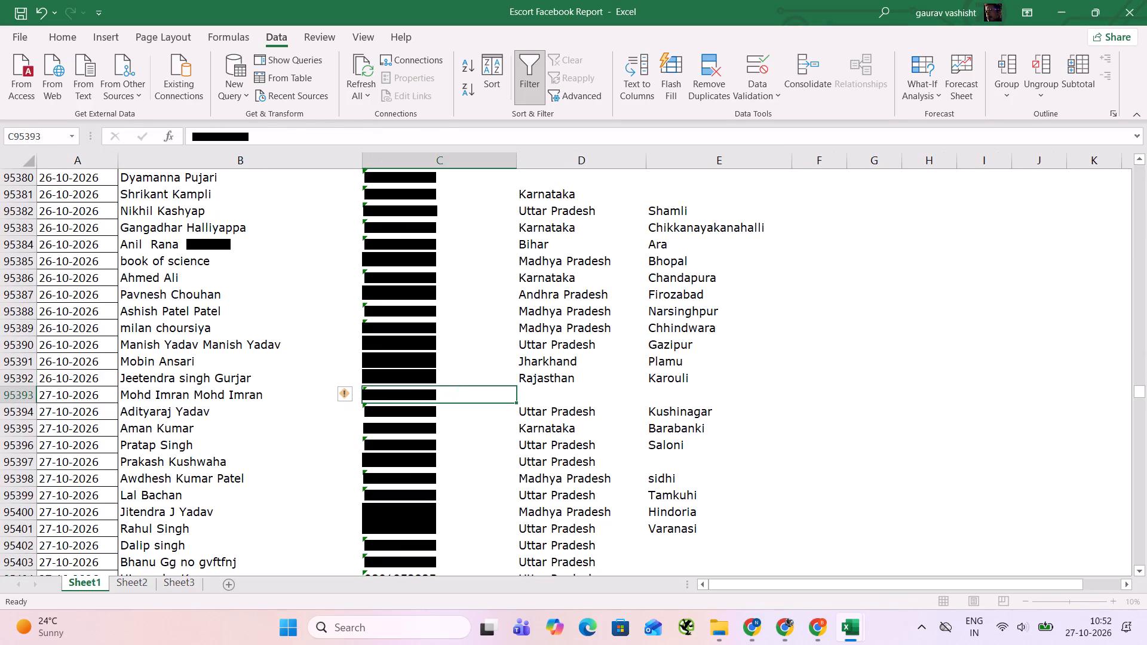
pyautogui.hotkey('ctrl', 'shift', 'Down')
pyautogui.press('Up')
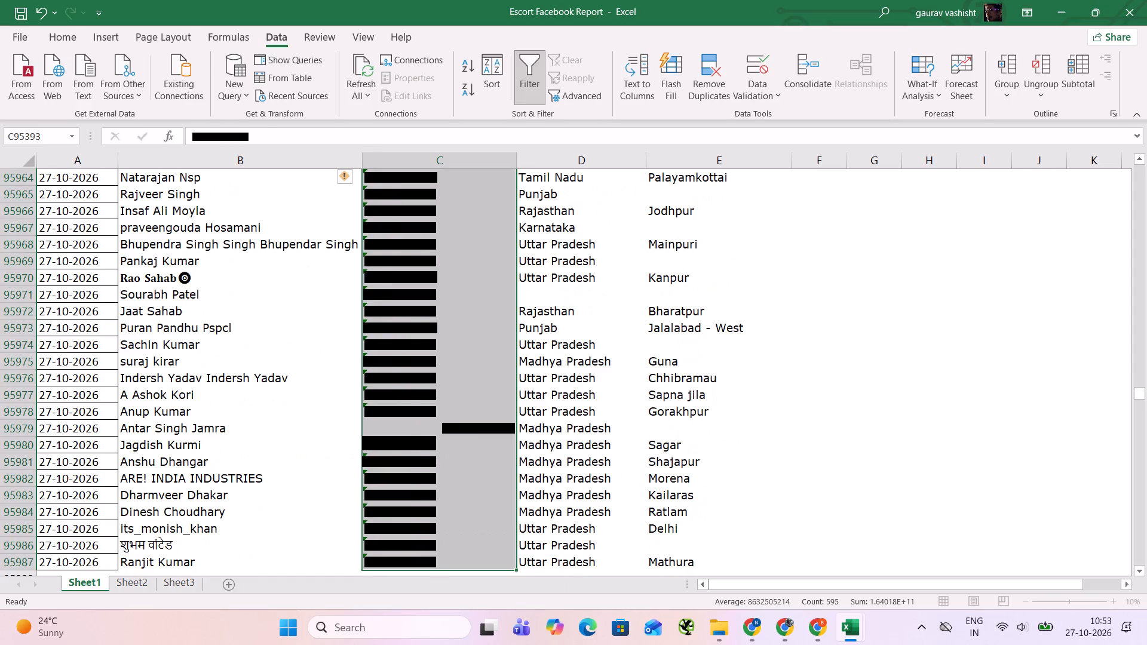
pyautogui.press('Left')
pyautogui.press('Down')
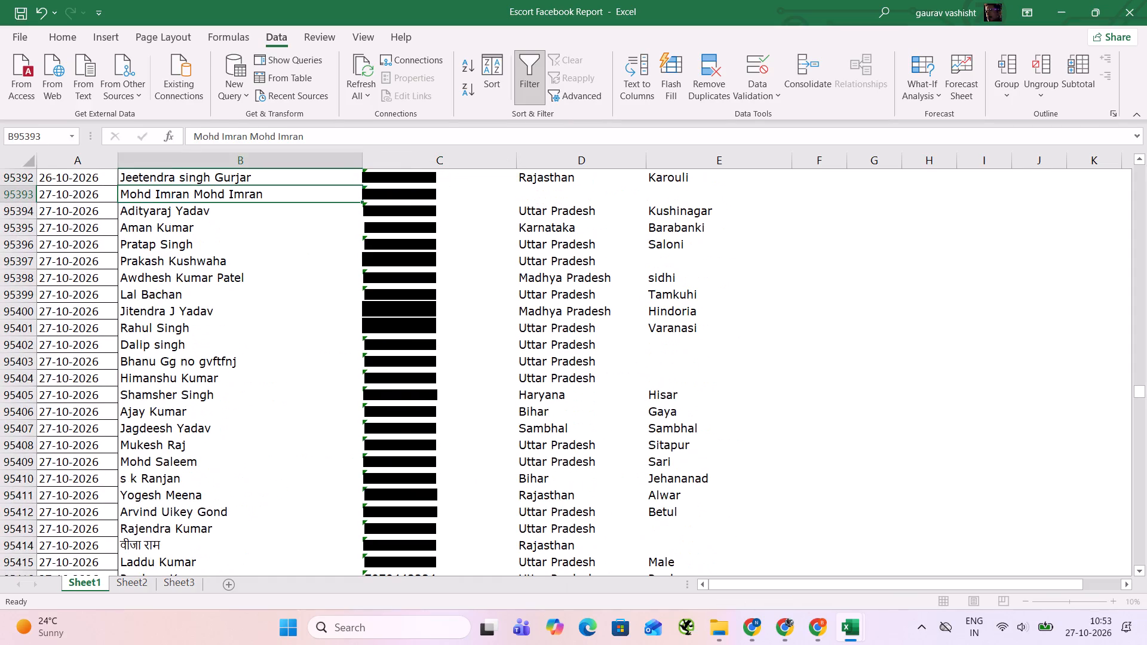
pyautogui.hotkey('ctrl', 'shift', 'Down')
pyautogui.hotkey('shift', 'Right')
pyautogui.hotkey('shift', 'Right')
pyautogui.hotkey('shift', 'Right')
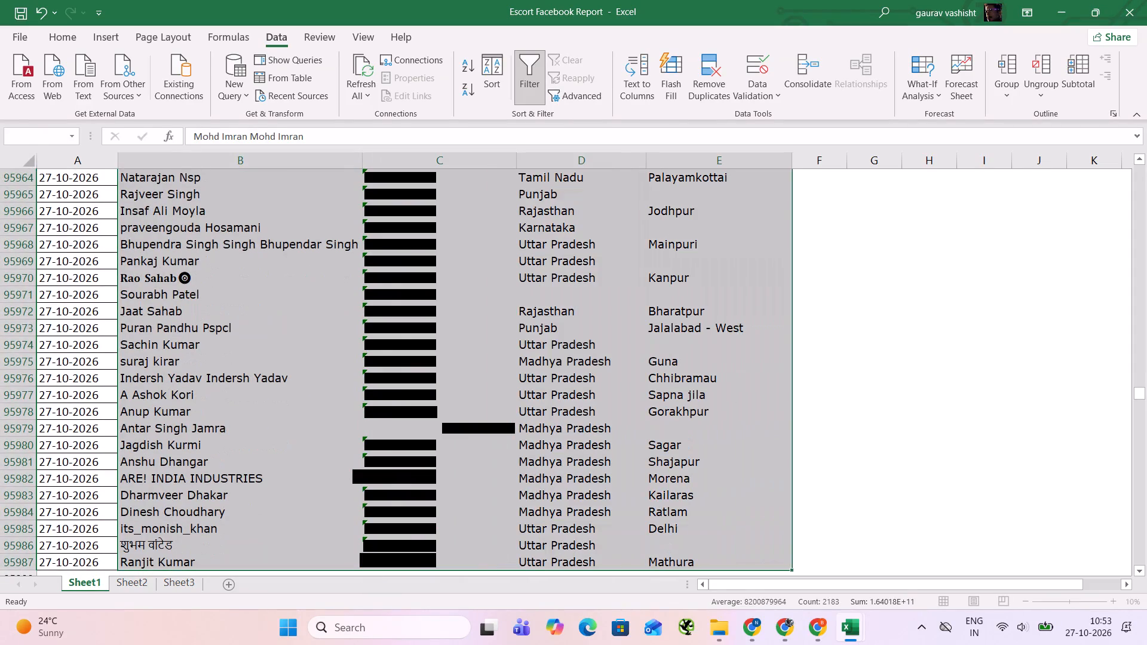
pyautogui.hotkey('ctrl', 'c')
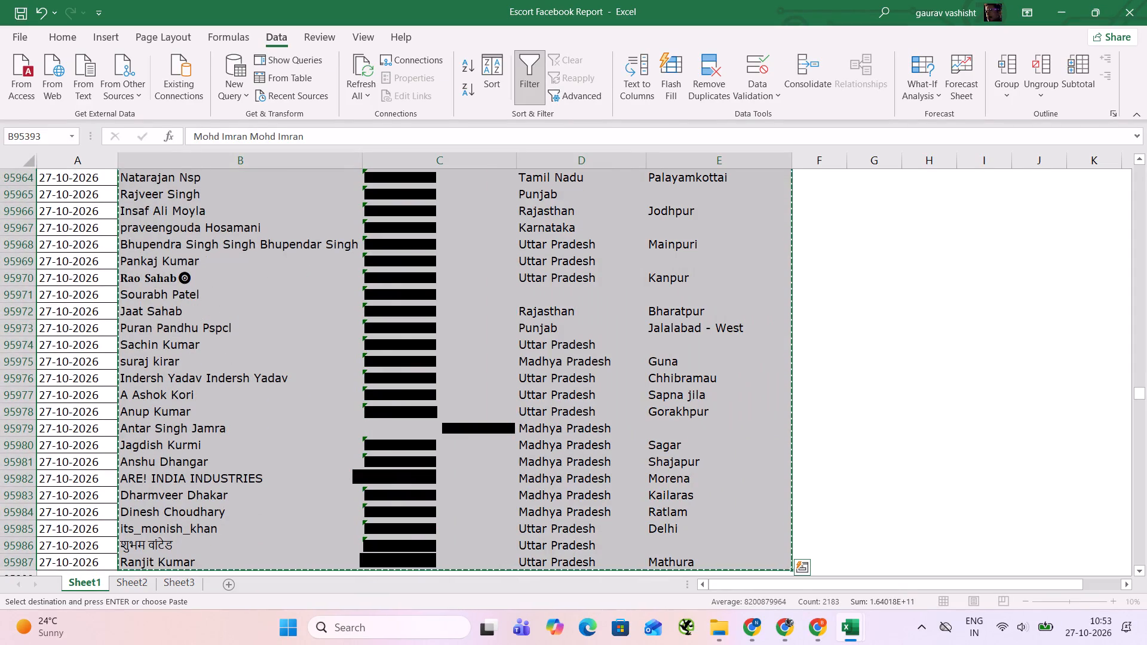
# Select B95988, the first empty row below the new leads, and switch to OneDrive in Chrome to open Escorts Report April 2026.
pyautogui.click(188, 456)
pyautogui.hotkey('ctrl', 'Down')
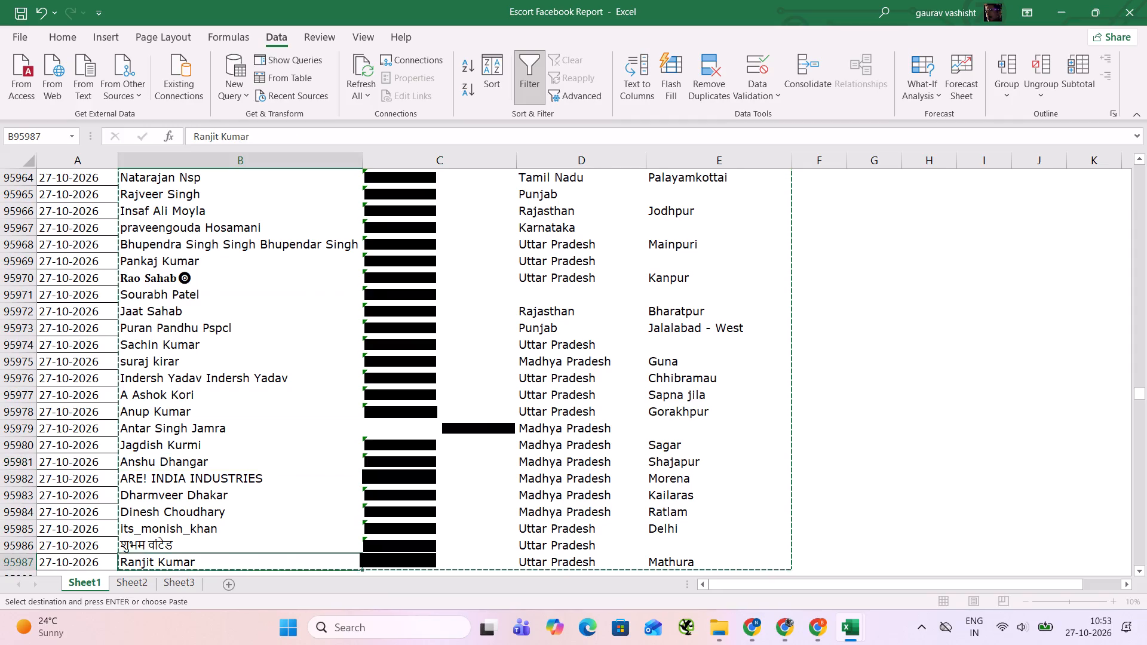
pyautogui.hotkey('ctrl', 'Down')
pyautogui.hotkey('ctrl', 'Up')
pyautogui.press('Down')
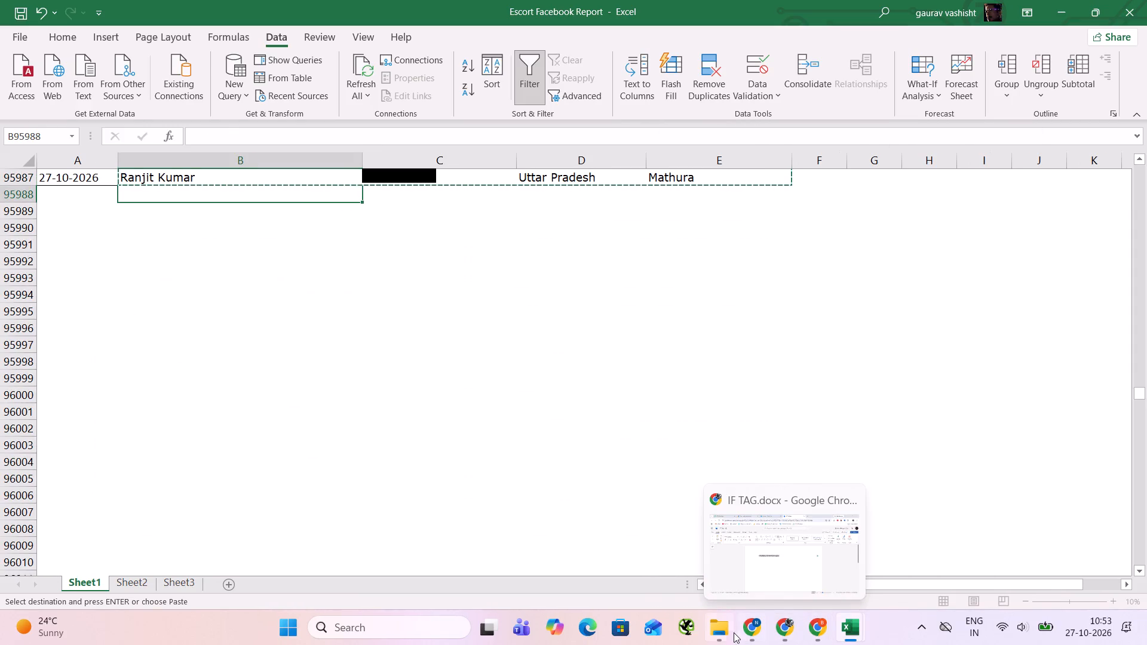
pyautogui.click(786, 622)
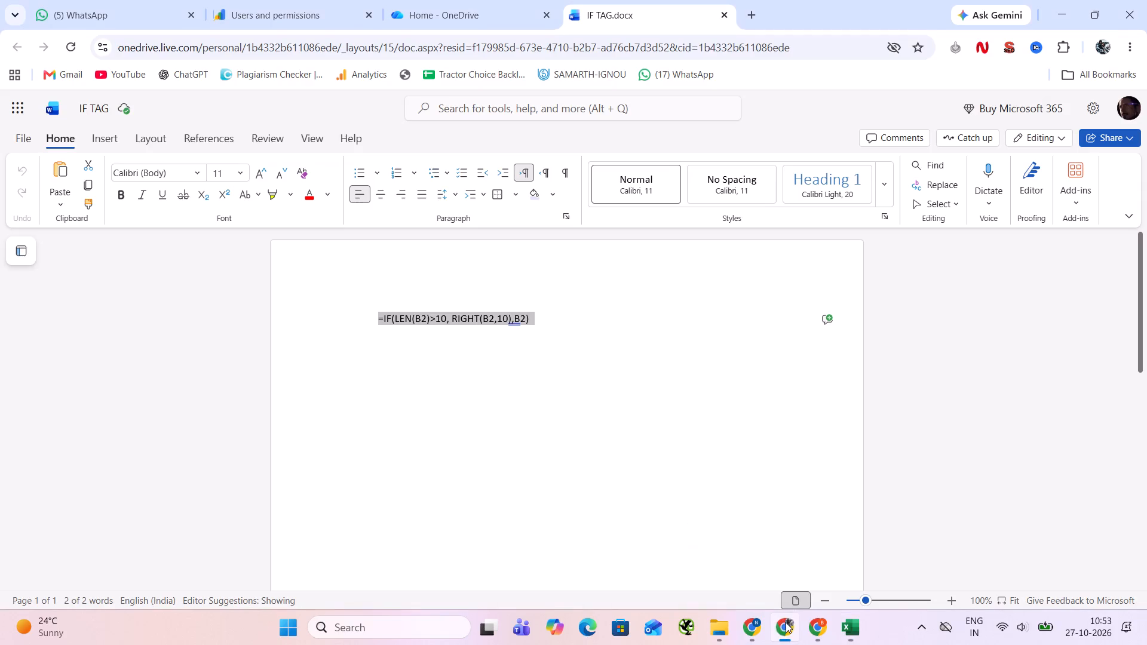
pyautogui.click(505, 0)
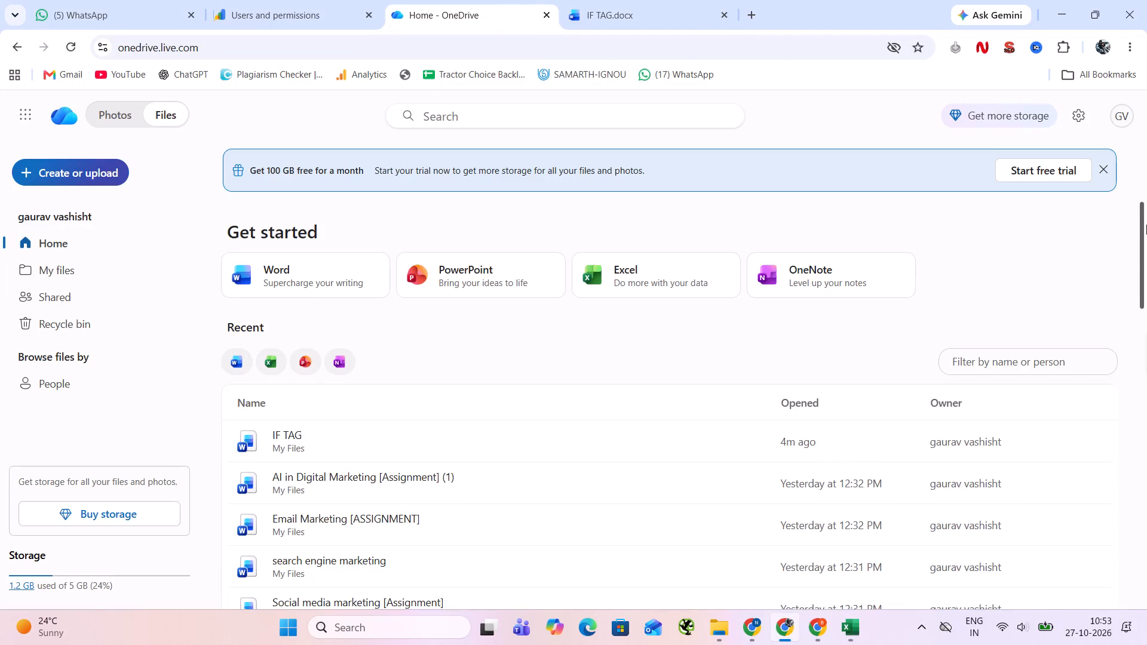
pyautogui.moveTo(1146, 225); pyautogui.dragTo(1140, 325)
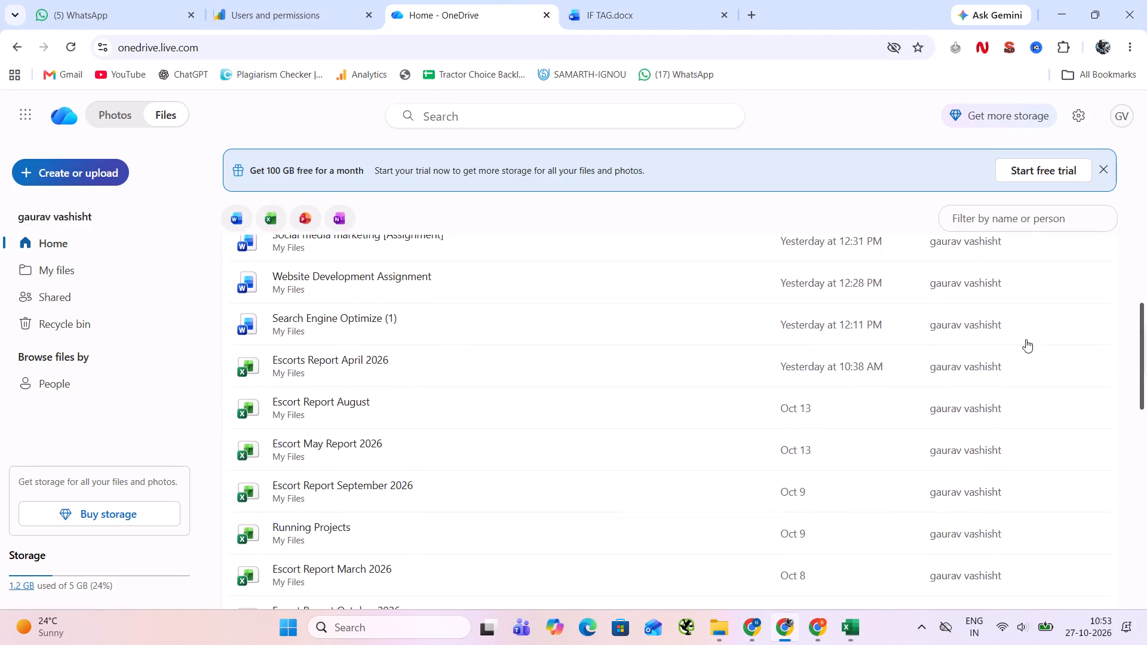
pyautogui.click(364, 361)
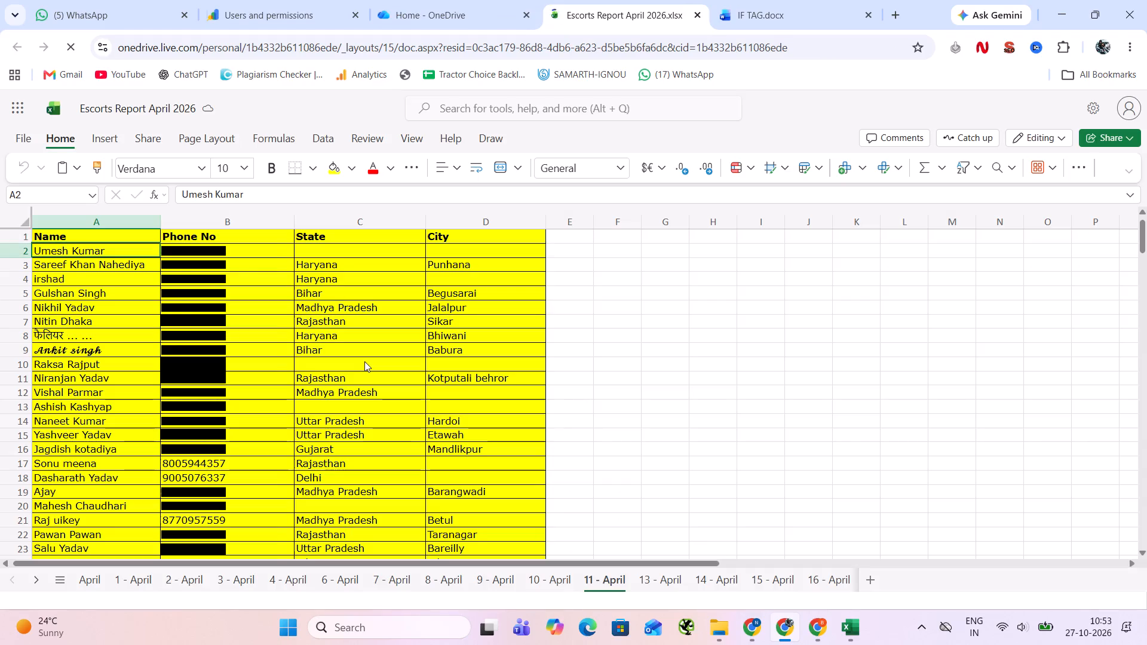
# Copy all lead rows below the header, A2 to D549, from the 15 - April sheet of Escorts Report April 2026.
pyautogui.click(749, 582)
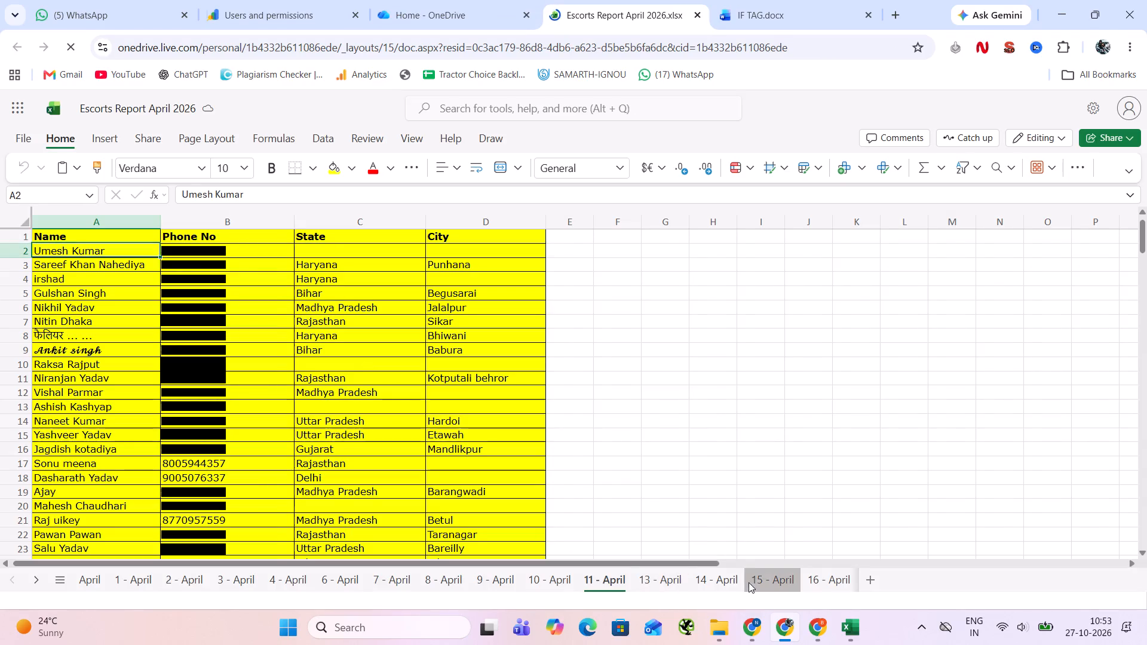
pyautogui.click(131, 249)
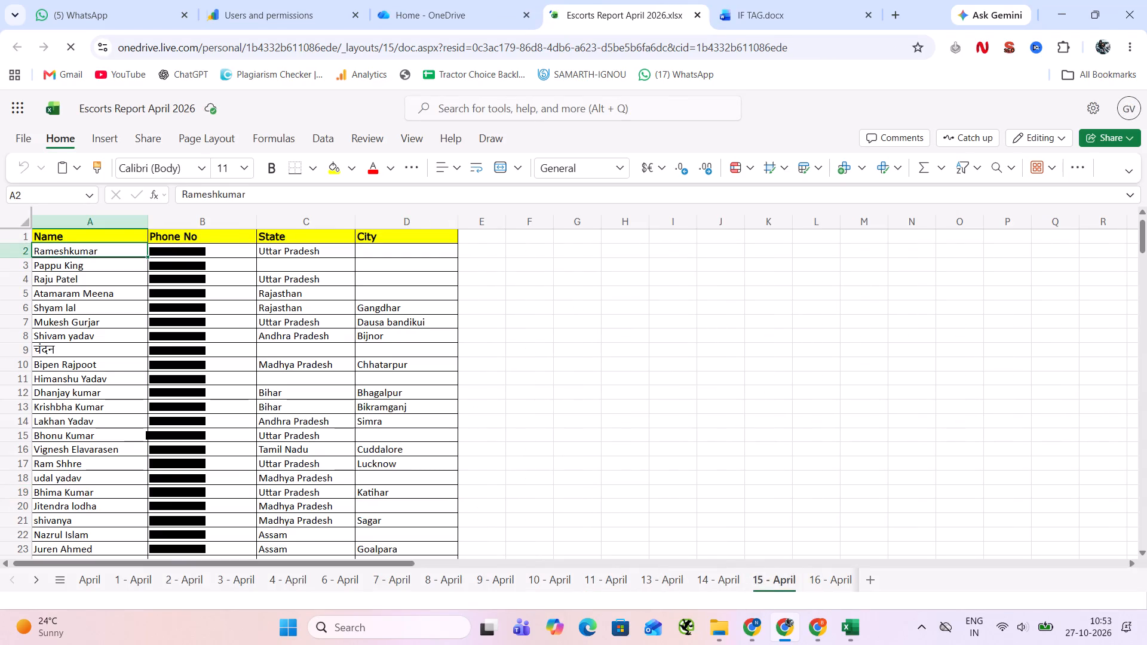
pyautogui.hotkey('ctrl', 'shift', 'Down')
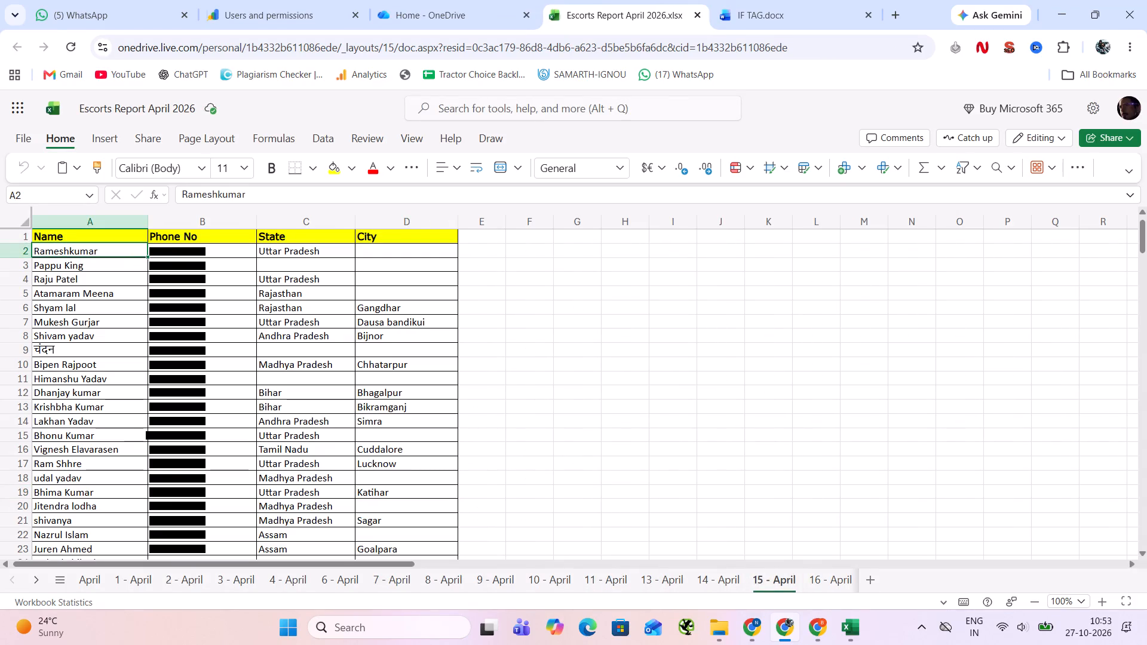
pyautogui.hotkey('shift', 'Right')
pyautogui.hotkey('shift', 'Right')
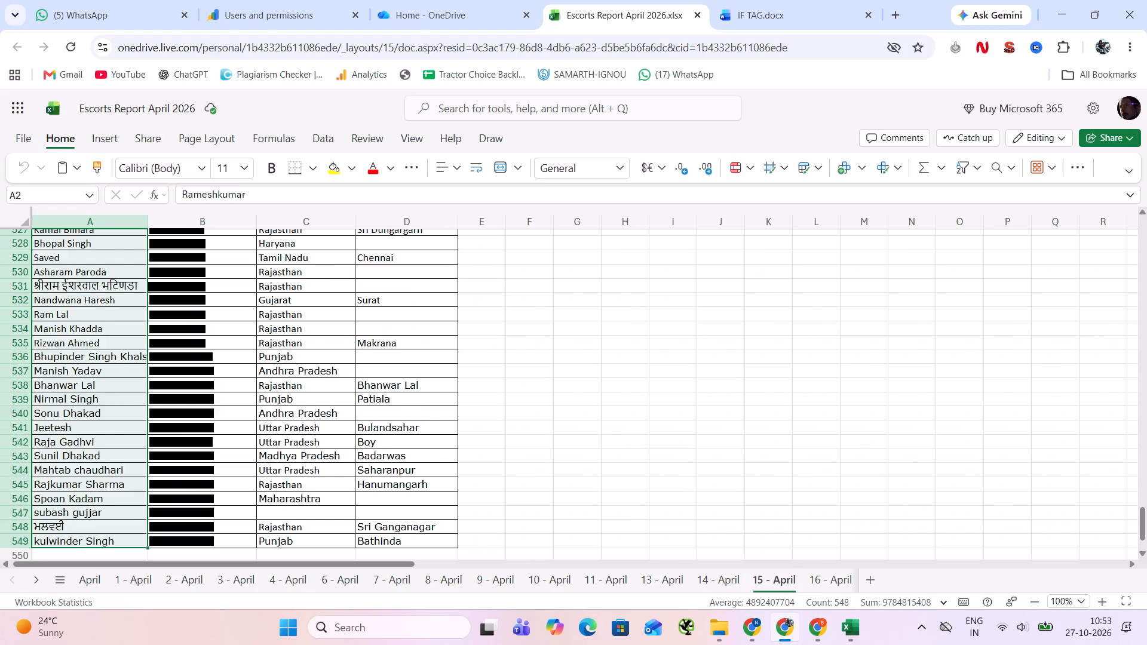
pyautogui.press('Up')
pyautogui.press('Down')
pyautogui.hotkey('shift', 'Right')
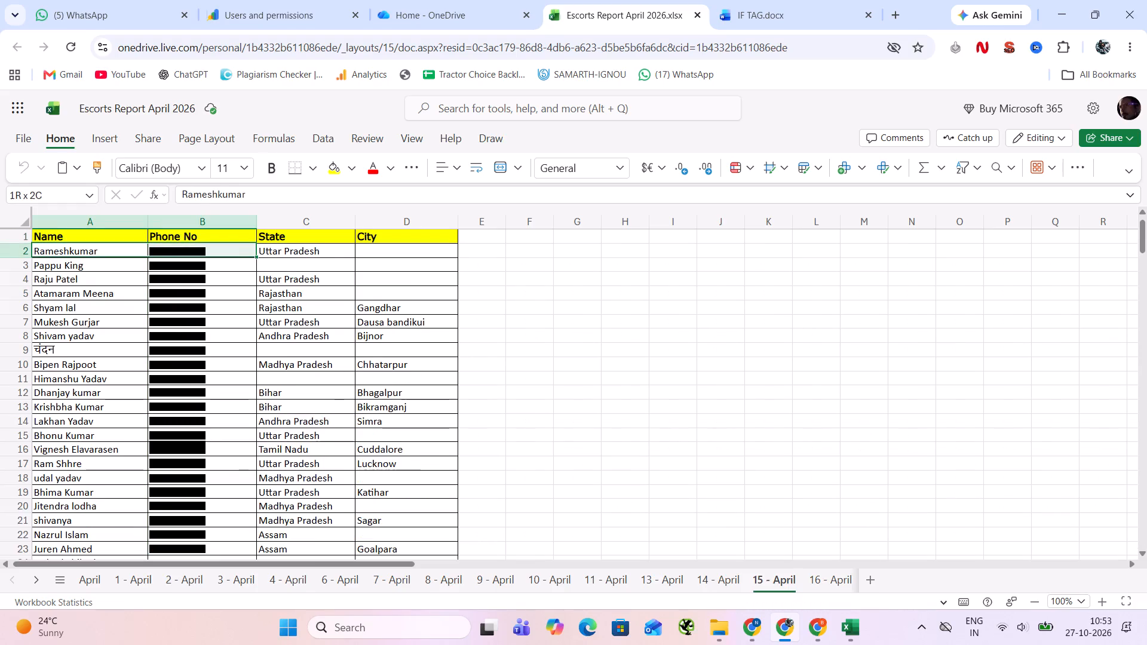
pyautogui.hotkey('shift', 'Right')
pyautogui.hotkey('shift', 'Right')
pyautogui.hotkey('ctrl', 'shift', 'Down')
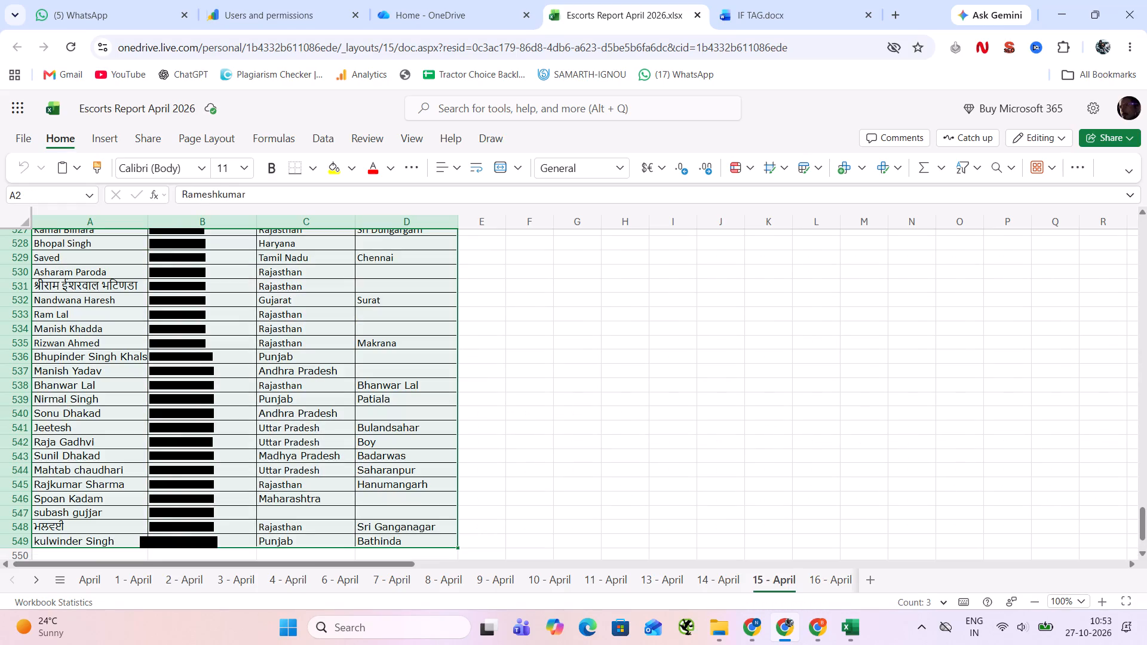
pyautogui.hotkey('ctrl', 'c')
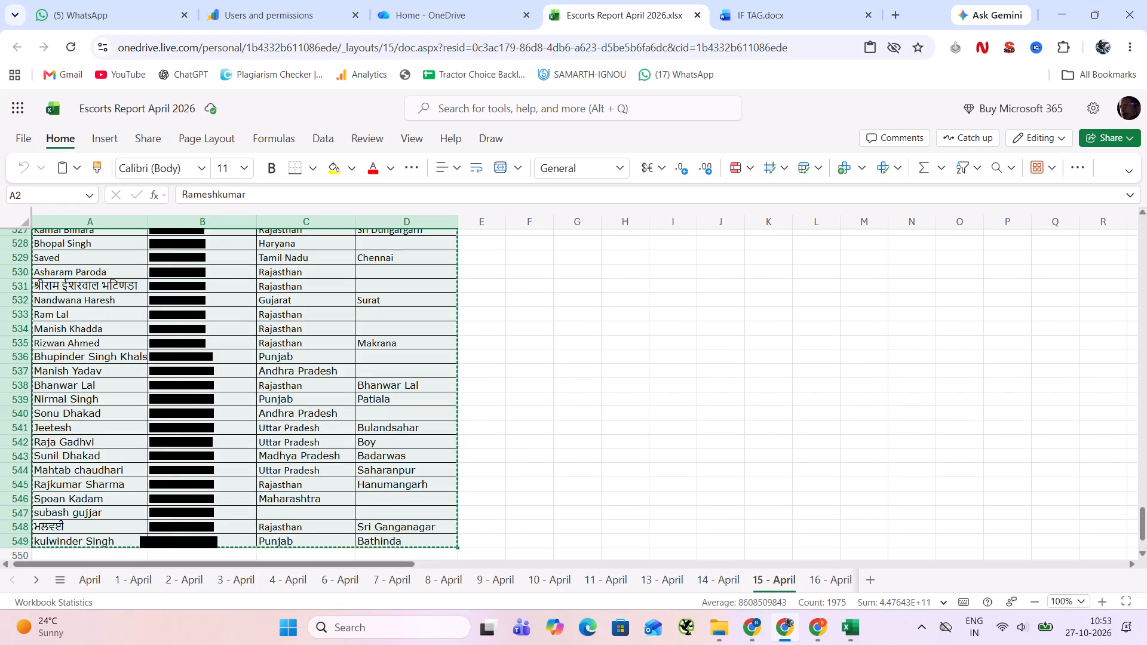
pyautogui.hotkey('ctrl', 'c')
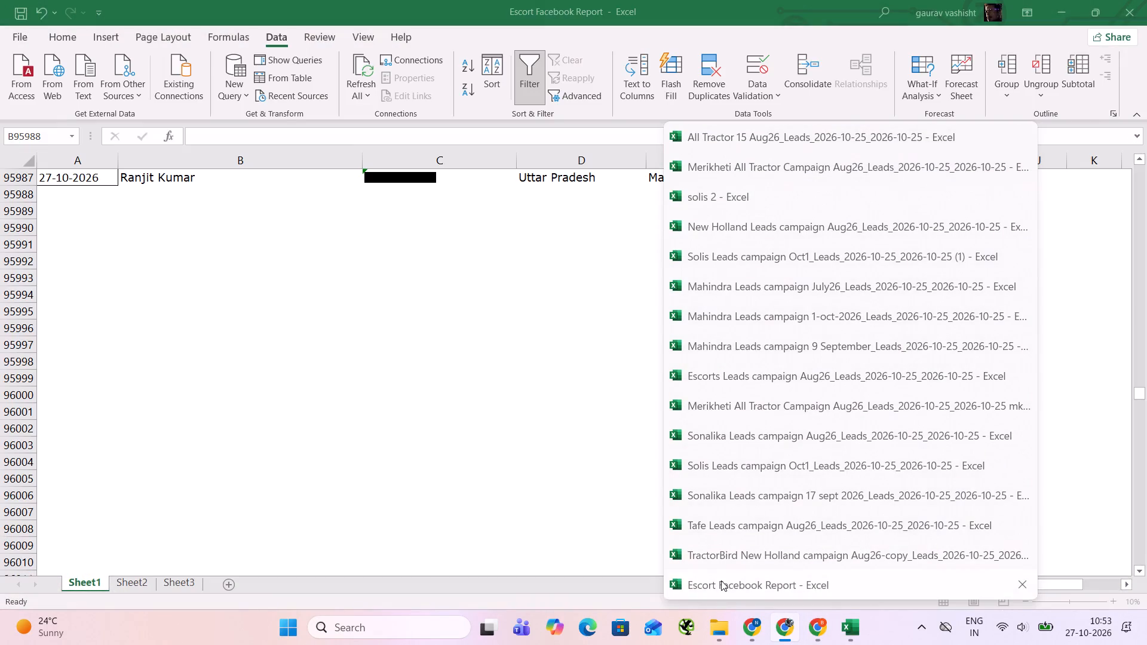
# Switch to the Escort Facebook Report workbook in Excel and paste the copied leads at B95988 on Sheet1.
pyautogui.click(721, 580)
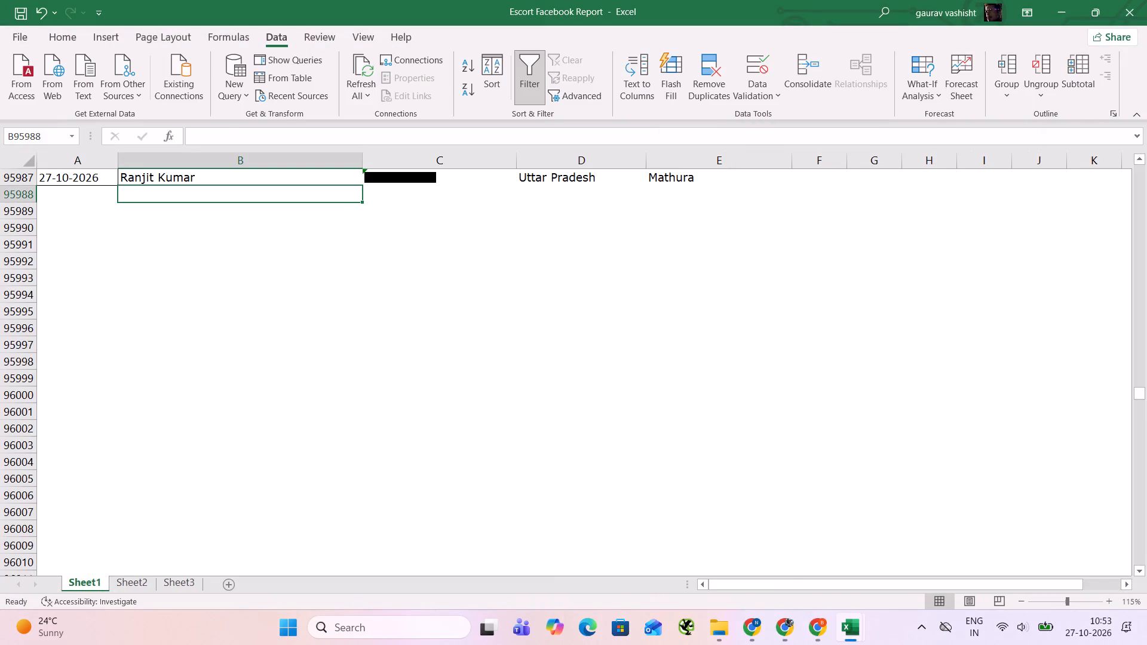
pyautogui.hotkey('ctrl', 'v')
# Fill the date 27-10-2026 down column A for all the pasted leads, through A96535.
pyautogui.press('Down')
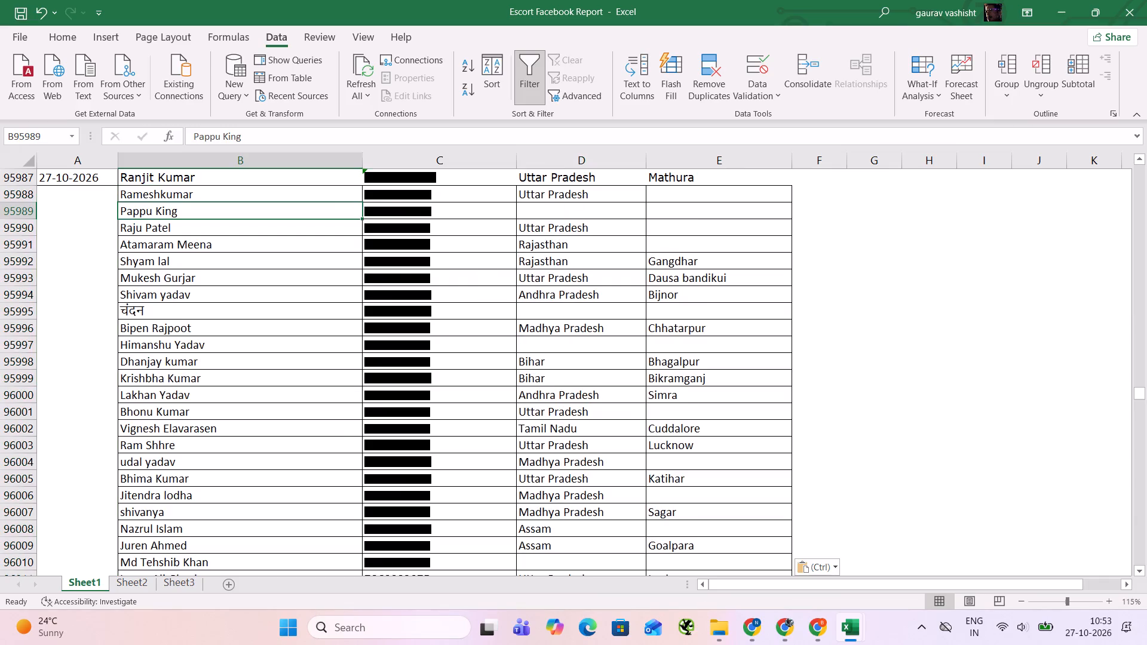
pyautogui.hotkey('ctrl', 'Down')
pyautogui.hotkey('ctrl', 'Left')
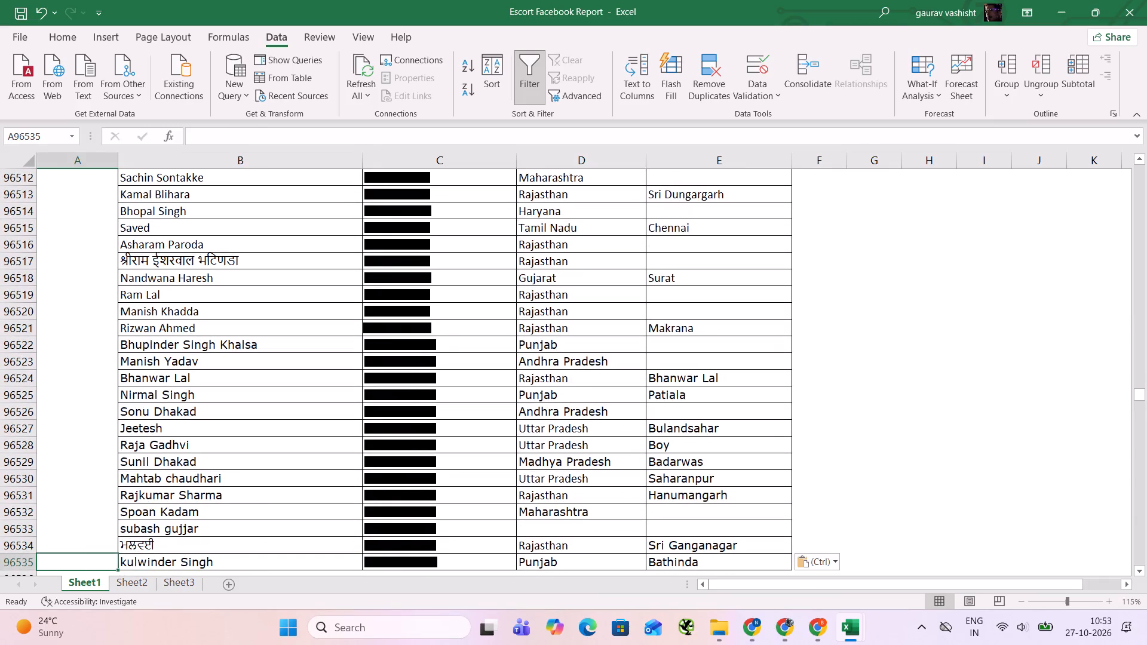
pyautogui.hotkey('ctrl', 'shift', 'Up')
pyautogui.hotkey('ctrl', 'd')
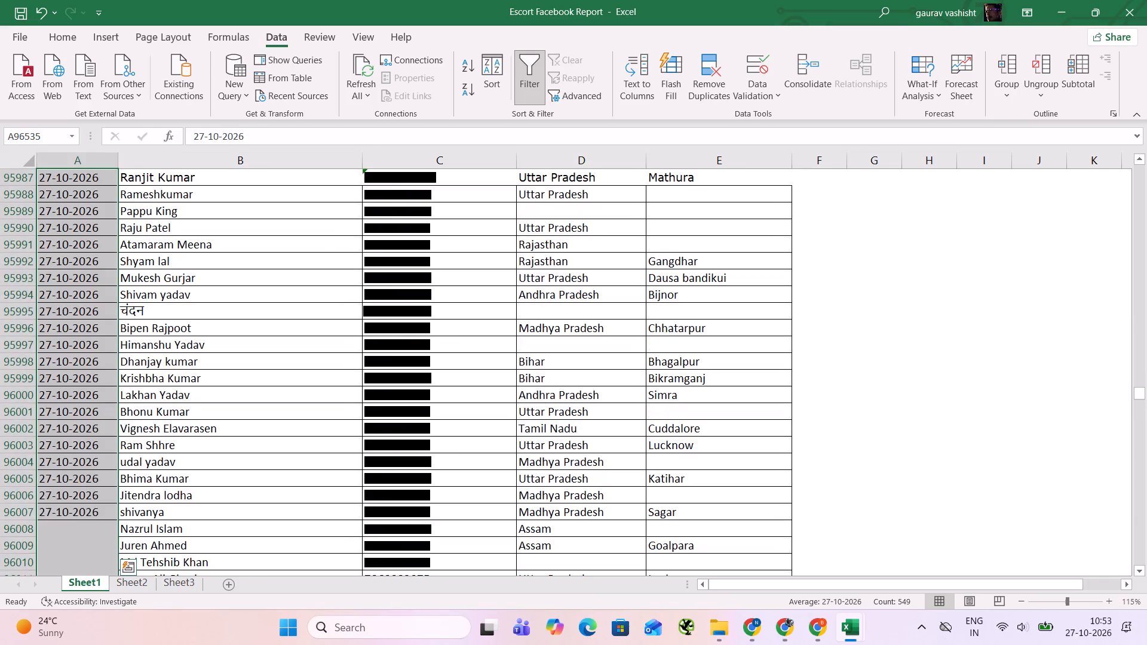
# Run Remove Duplicates on the Sheet1 lead data.
pyautogui.click(441, 226)
pyautogui.click(708, 78)
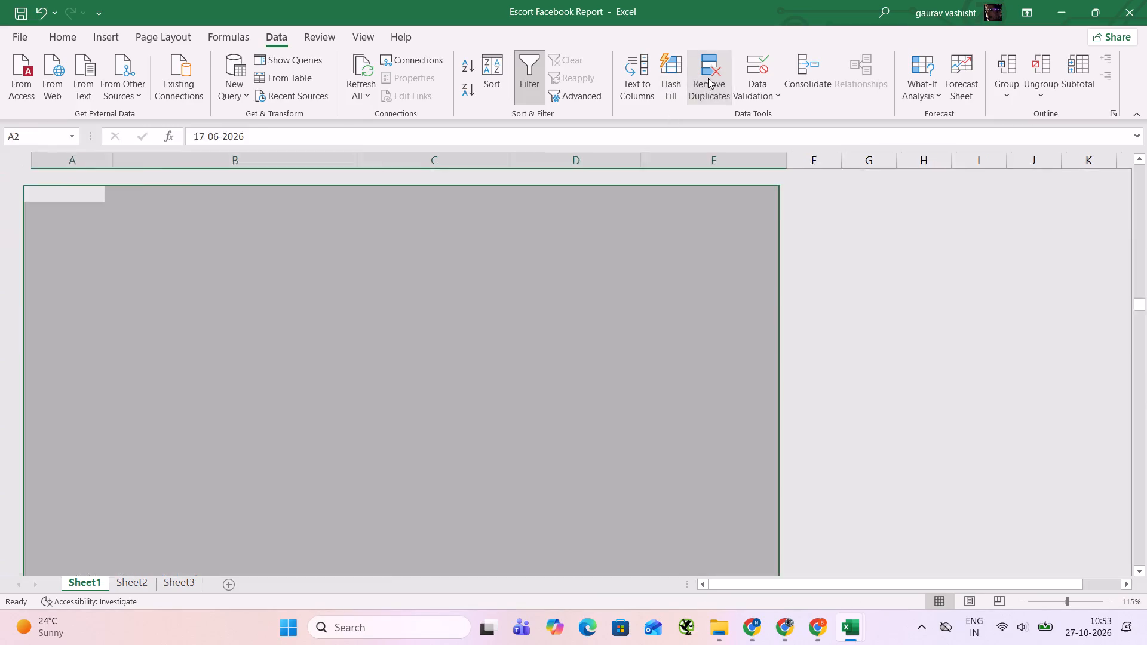
# Remove duplicates from the Escort Facebook Report's Sheet1 data, including the added leads, using only the Phone column.
pyautogui.click(238, 204)
pyautogui.click(236, 208)
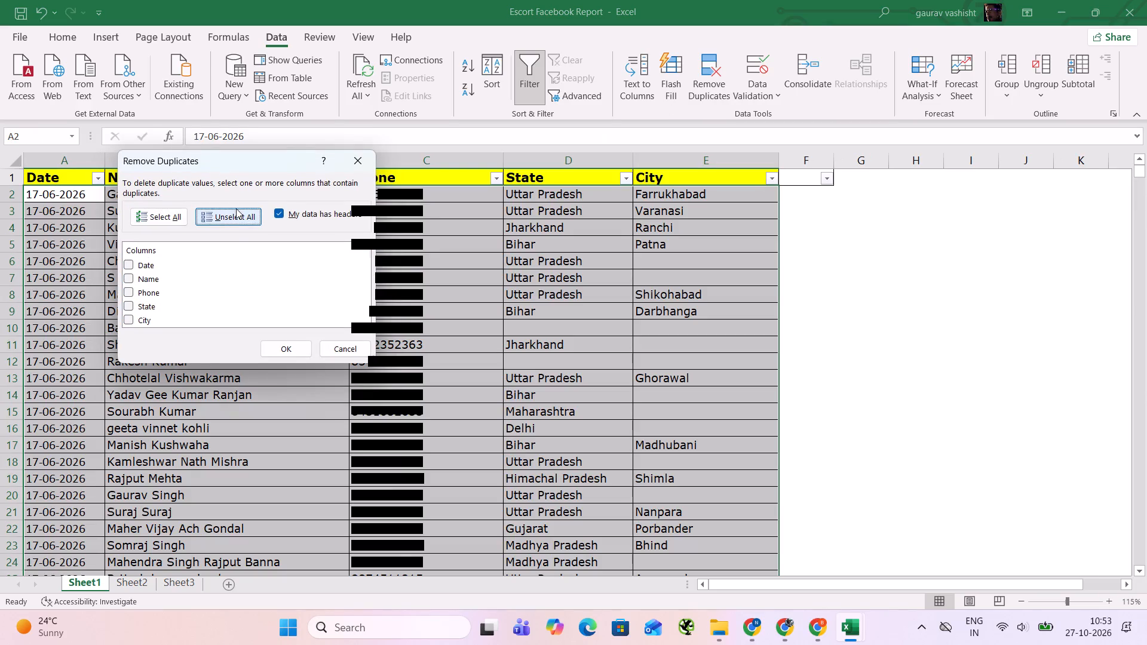
pyautogui.click(139, 290)
pyautogui.click(127, 293)
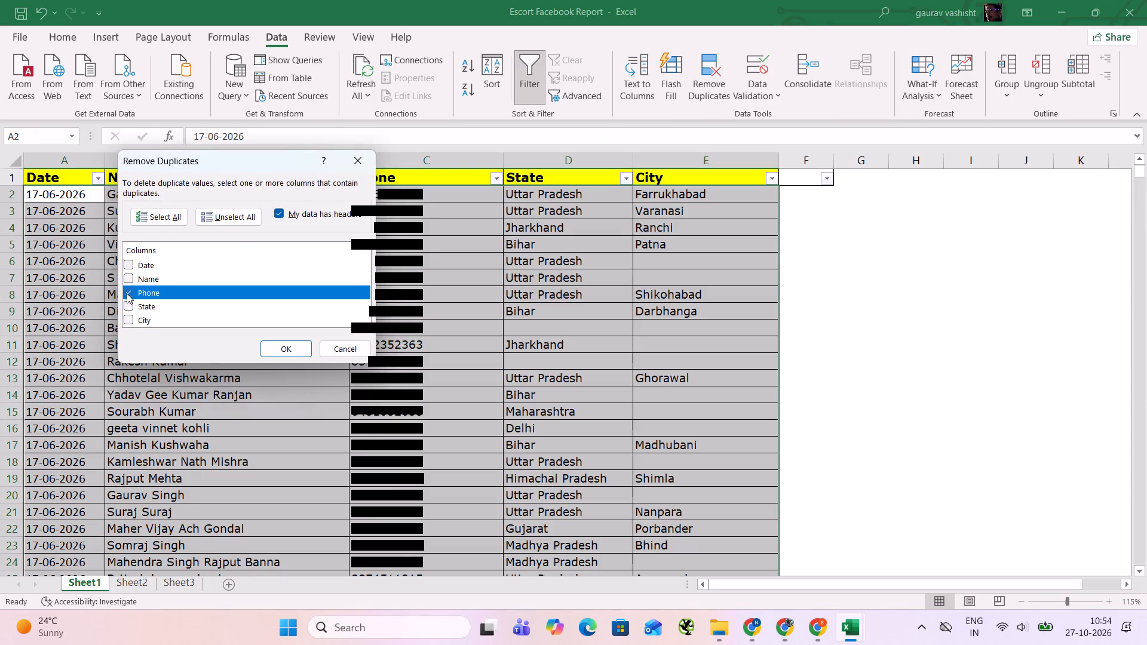
pyautogui.click(279, 351)
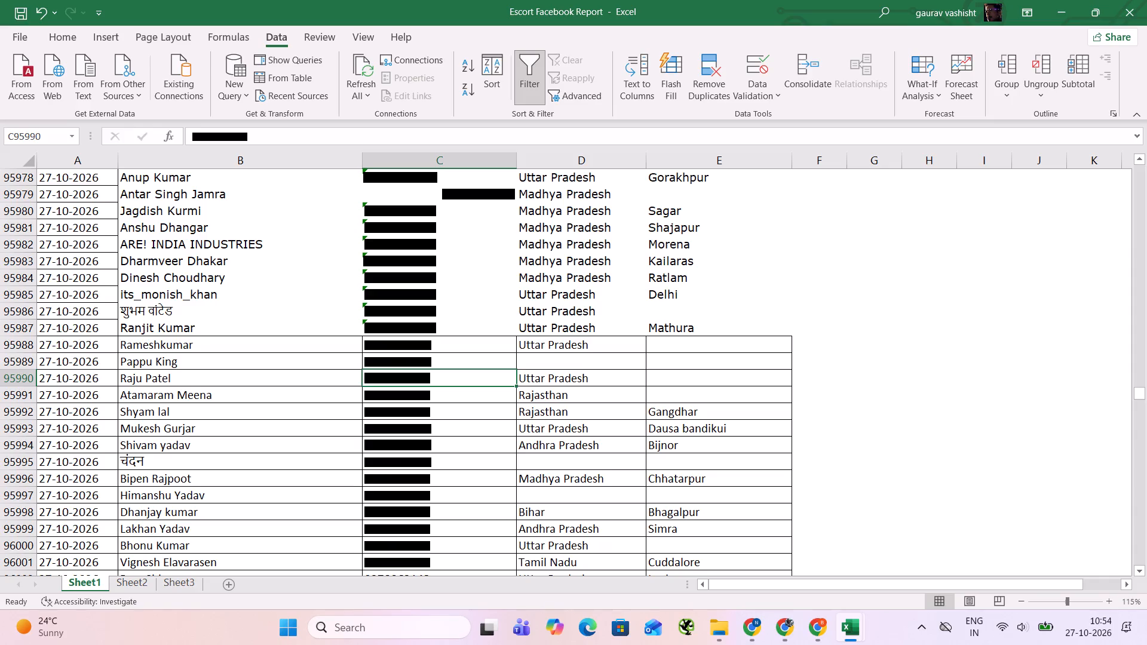
# Search Sheet1 again for the last searched phone number and examine the 27-10-2026 phone entries from C95393 down.
pyautogui.hotkey('ctrl', 'f')
pyautogui.click(296, 368)
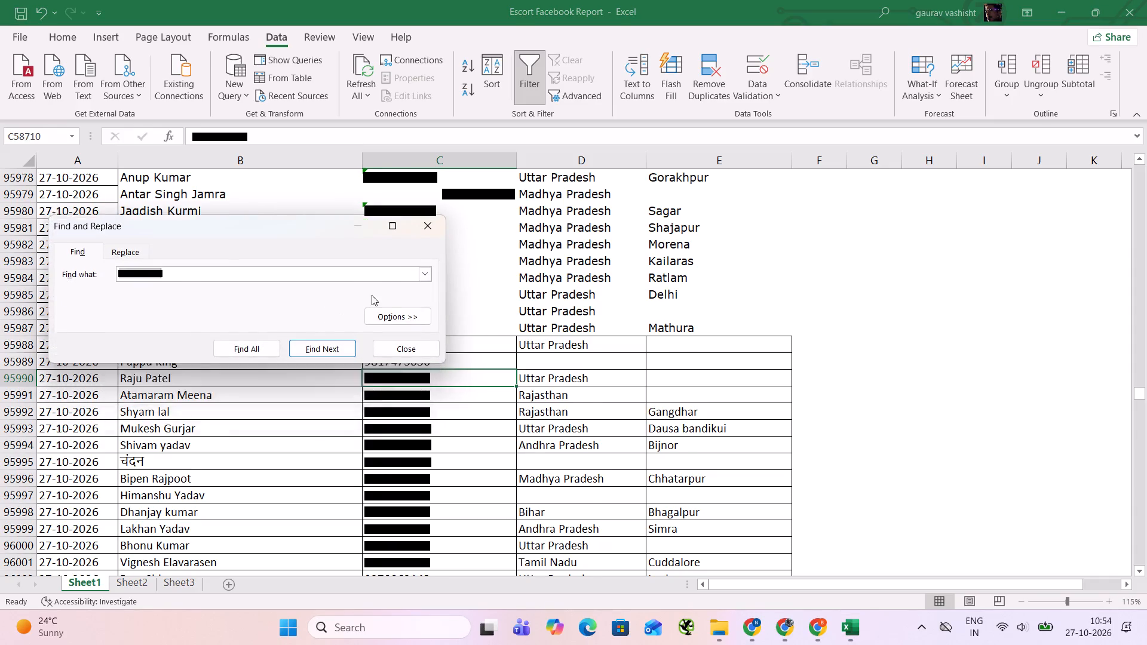
pyautogui.click(419, 235)
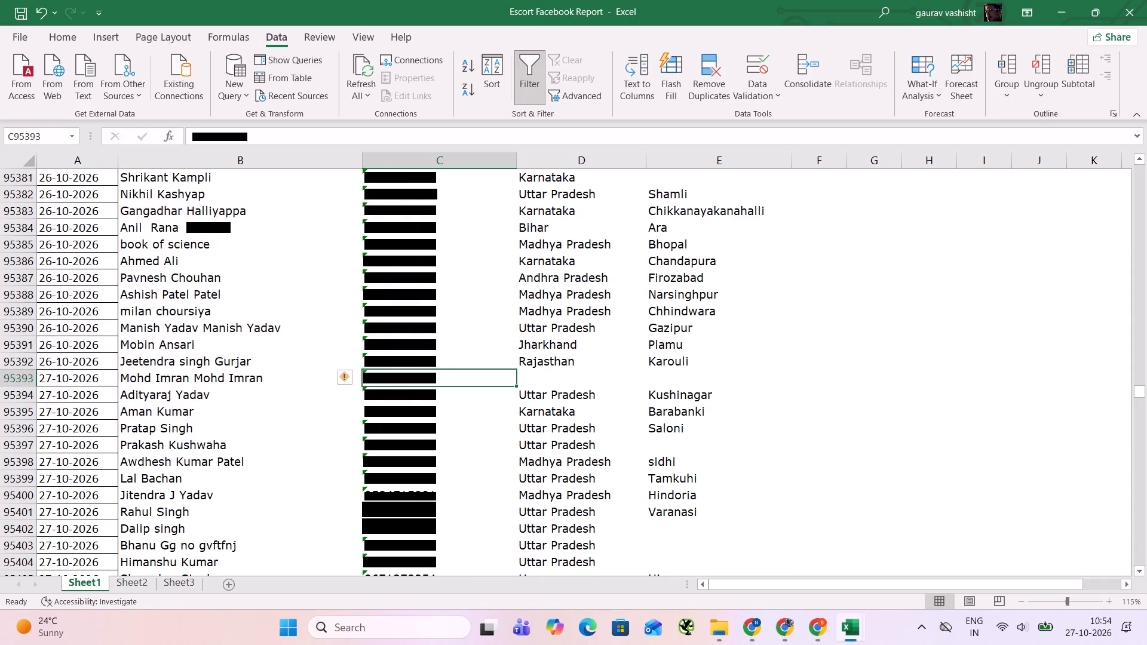
pyautogui.press('Left')
pyautogui.press('Right')
pyautogui.hotkey('ctrl', 'shift', 'Down')
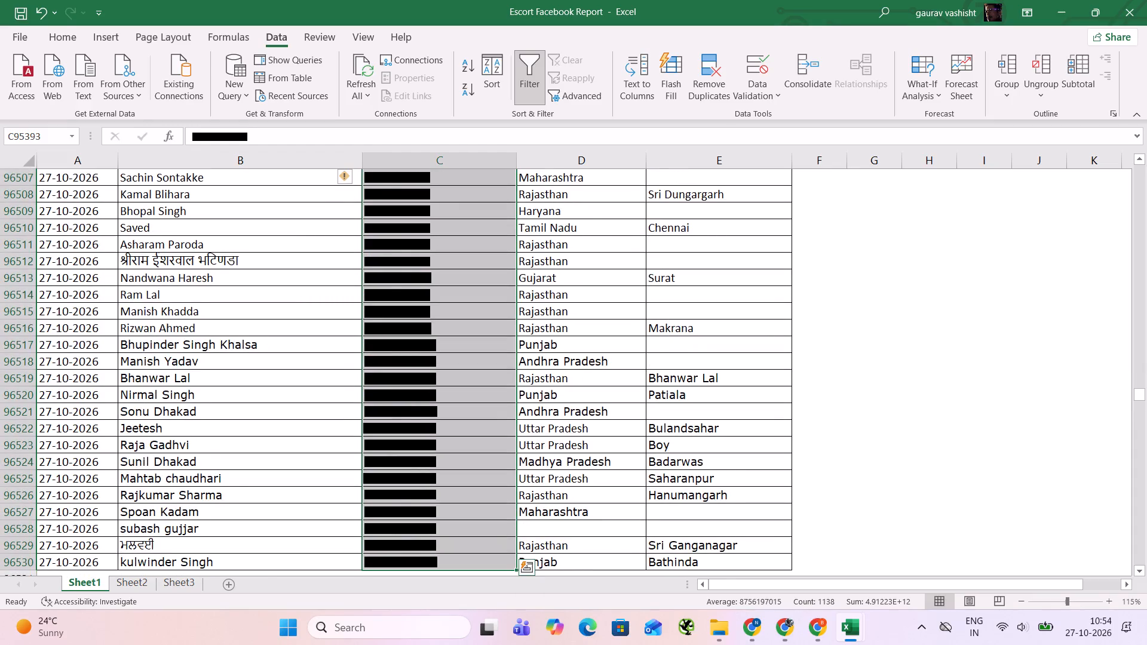
pyautogui.press('Up')
pyautogui.press('Left')
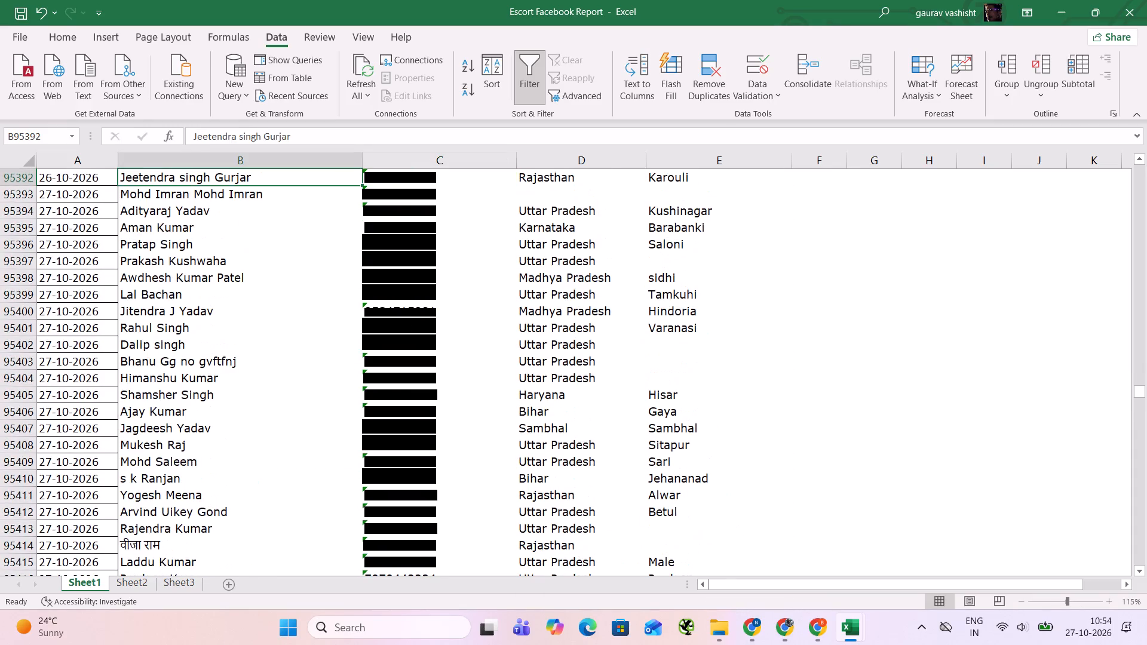
# Run Remove Duplicates on the Sheet1 data once more, matching only on the Phone column.
pyautogui.click(701, 77)
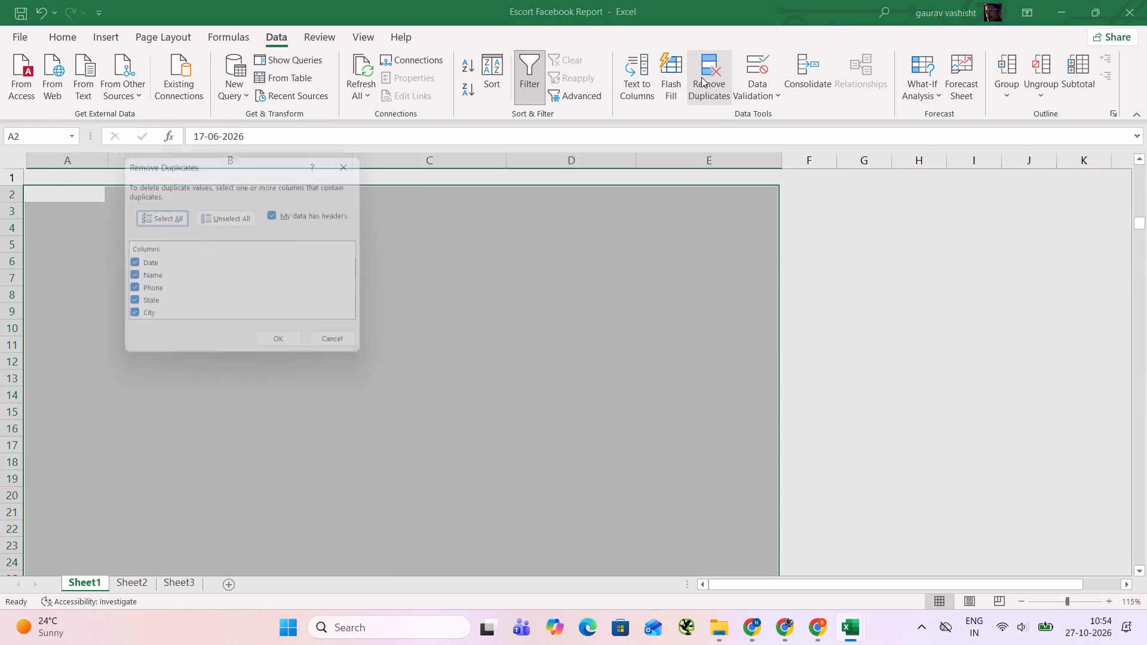
pyautogui.click(228, 222)
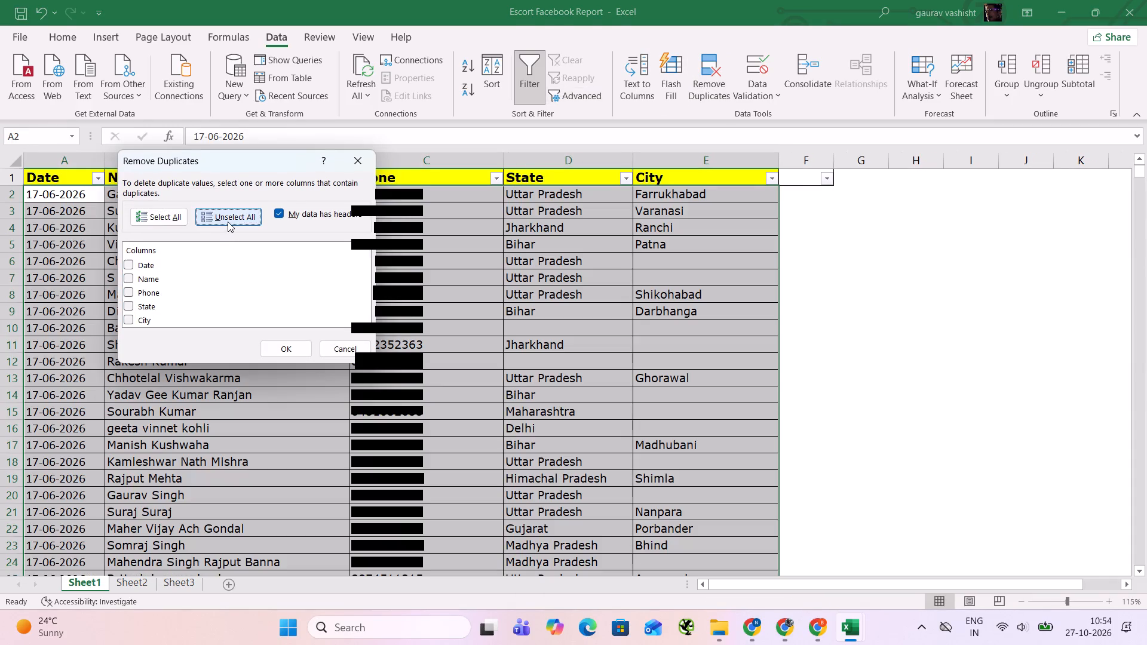
pyautogui.click(148, 294)
pyautogui.click(139, 291)
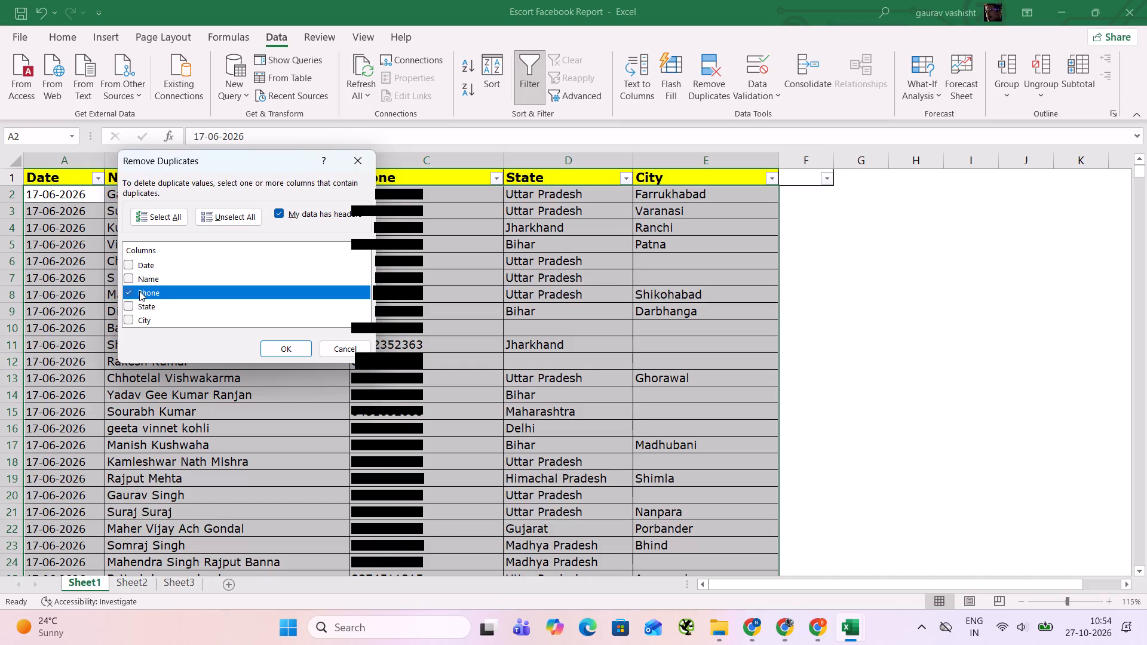
pyautogui.click(275, 345)
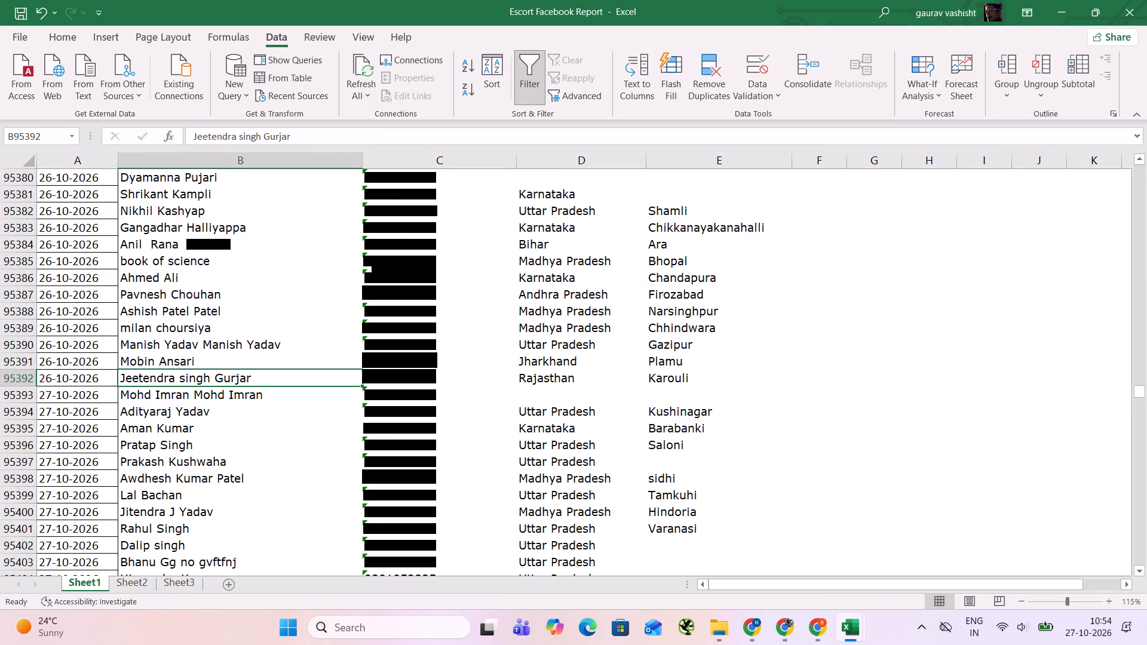
# Copy the names, phones, states and cities of all 27-10-2026 leads, B95393 to E96530.
pyautogui.click(272, 395)
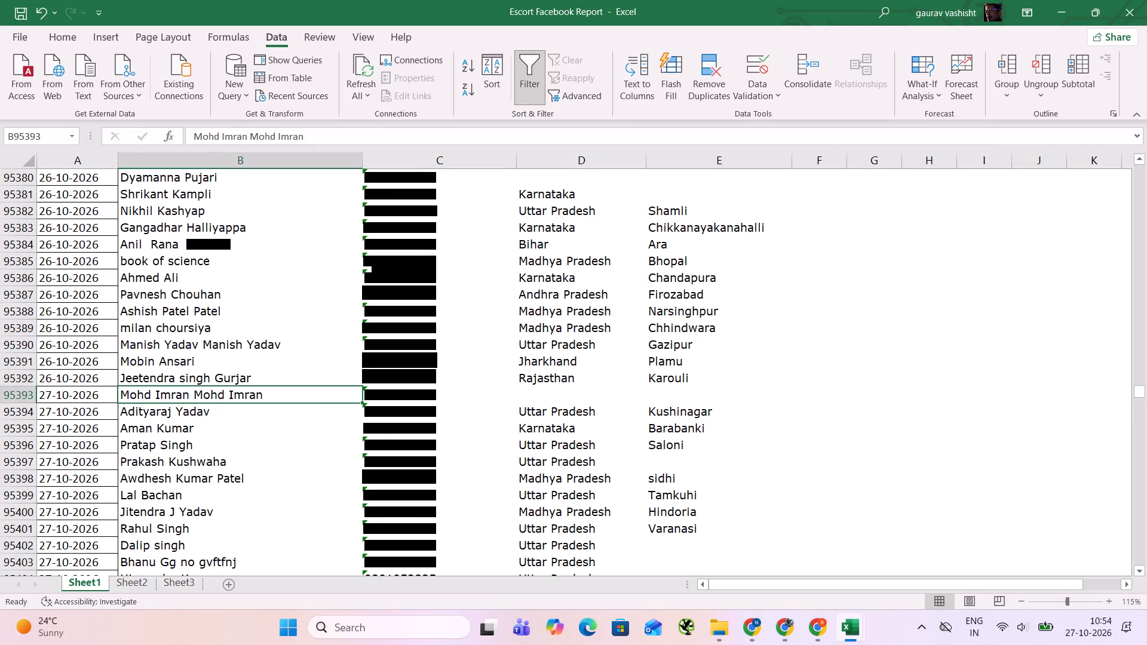
pyautogui.hotkey('ctrl', 'shift', 'Down')
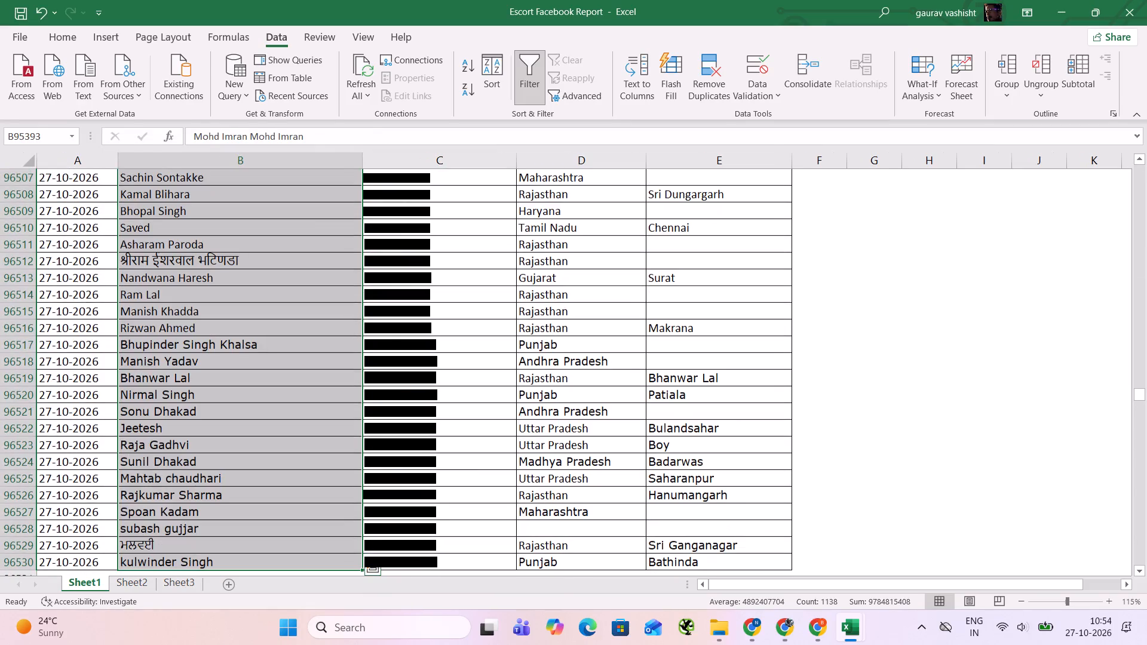
pyautogui.hotkey('shift', 'Right')
pyautogui.hotkey('shift', 'Right')
pyautogui.hotkey('shift', 'Right')
pyautogui.hotkey('ctrl', 'c')
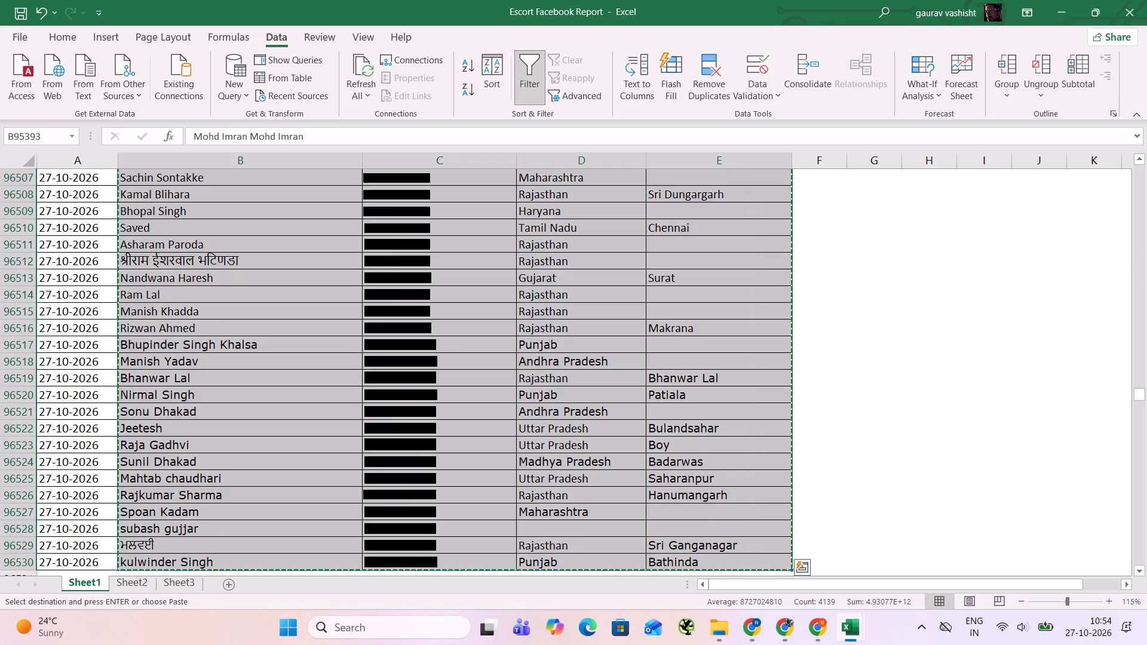
# Open the Escort Report October 2026 workbook from the Final Report 2026 folder inside FINAL REPORT and enable editing.
pyautogui.click(716, 628)
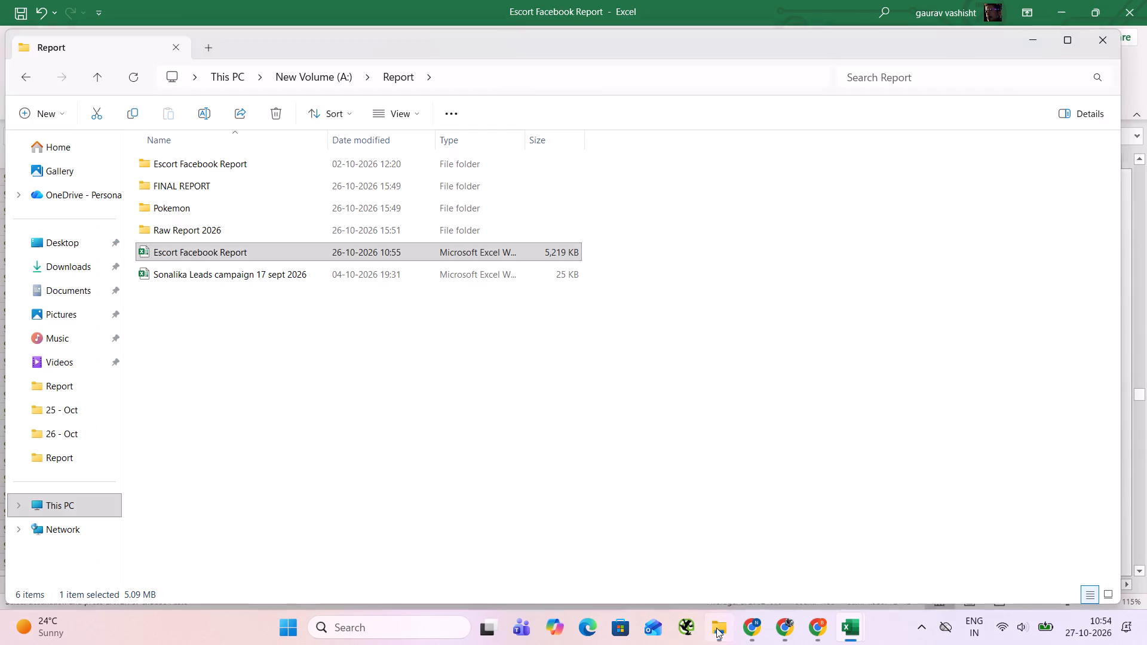
pyautogui.doubleClick(210, 180)
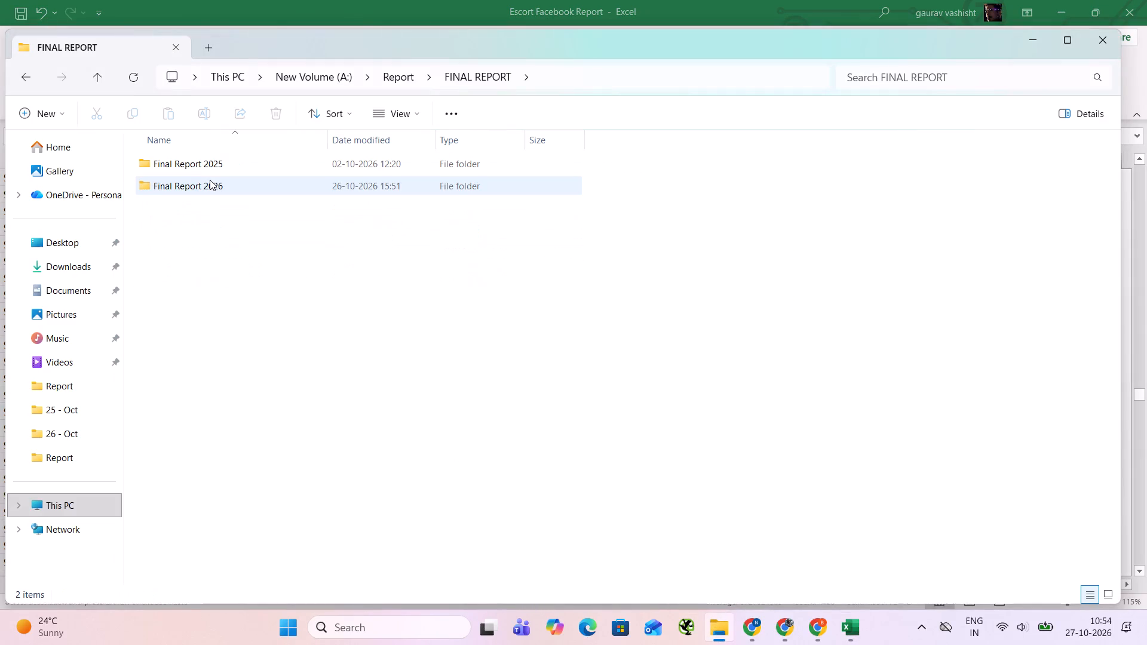
pyautogui.doubleClick(210, 180)
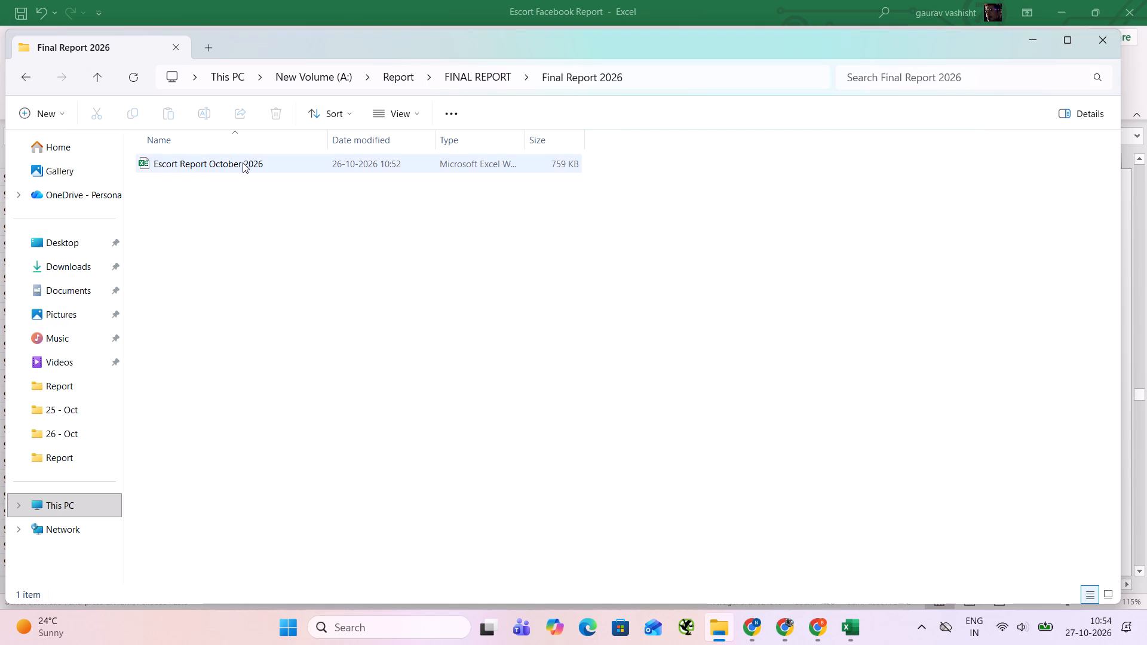
pyautogui.doubleClick(243, 162)
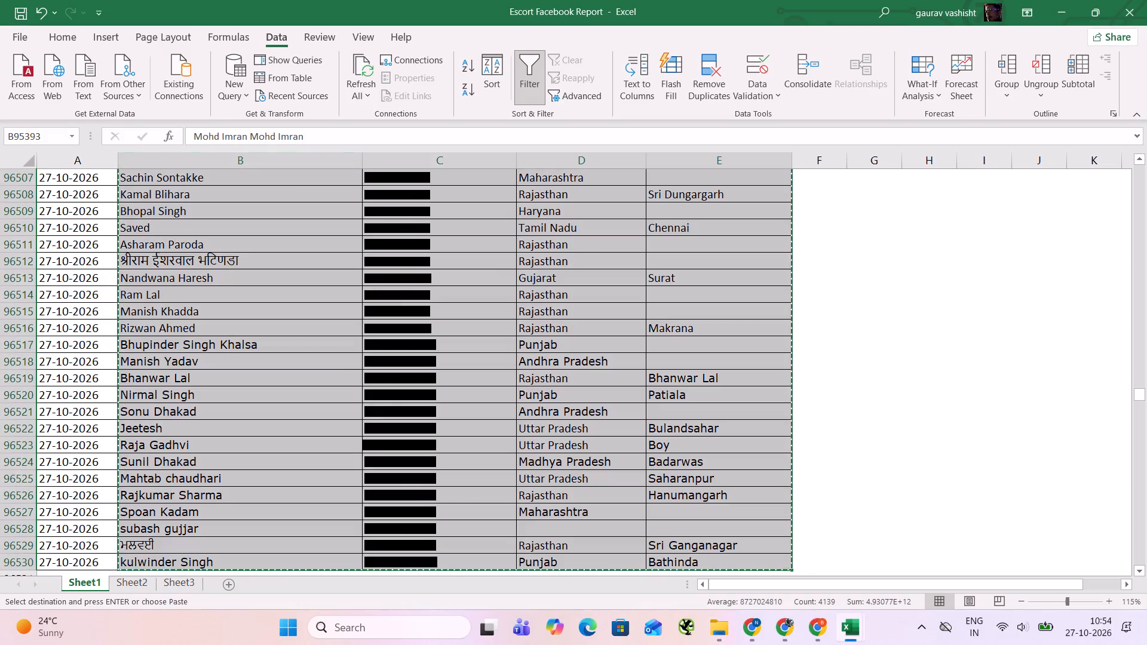
pyautogui.click(354, 442)
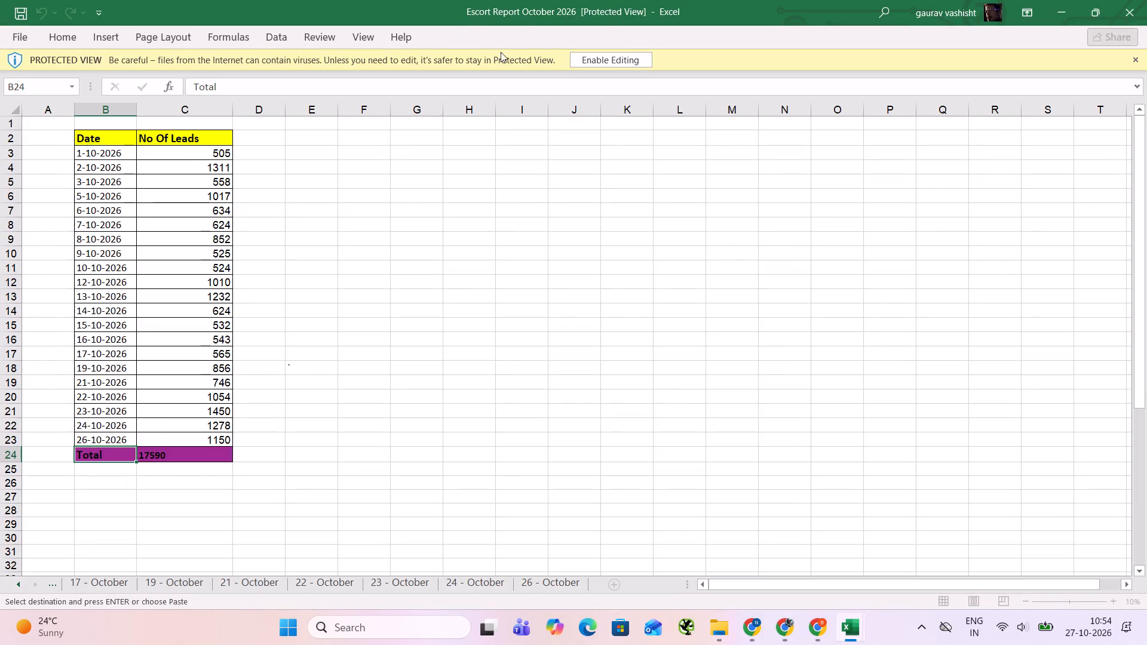
pyautogui.click(576, 56)
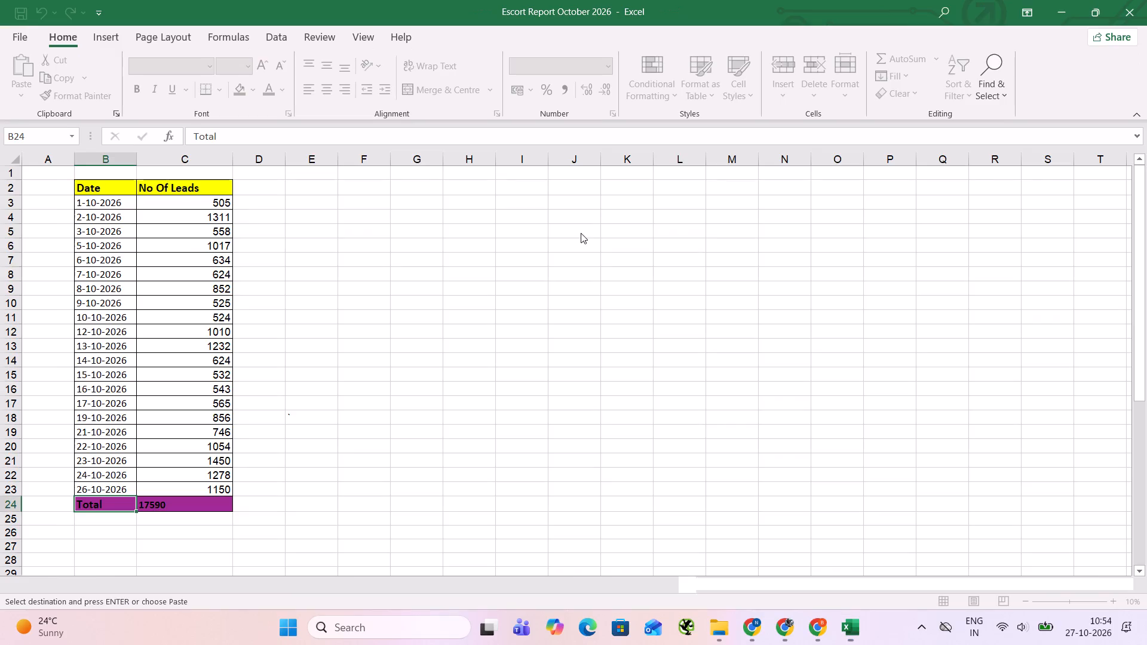
# Add a new sheet after 26 - October and paste the copied 27-10-2026 leads into it starting at A2.
pyautogui.click(562, 581)
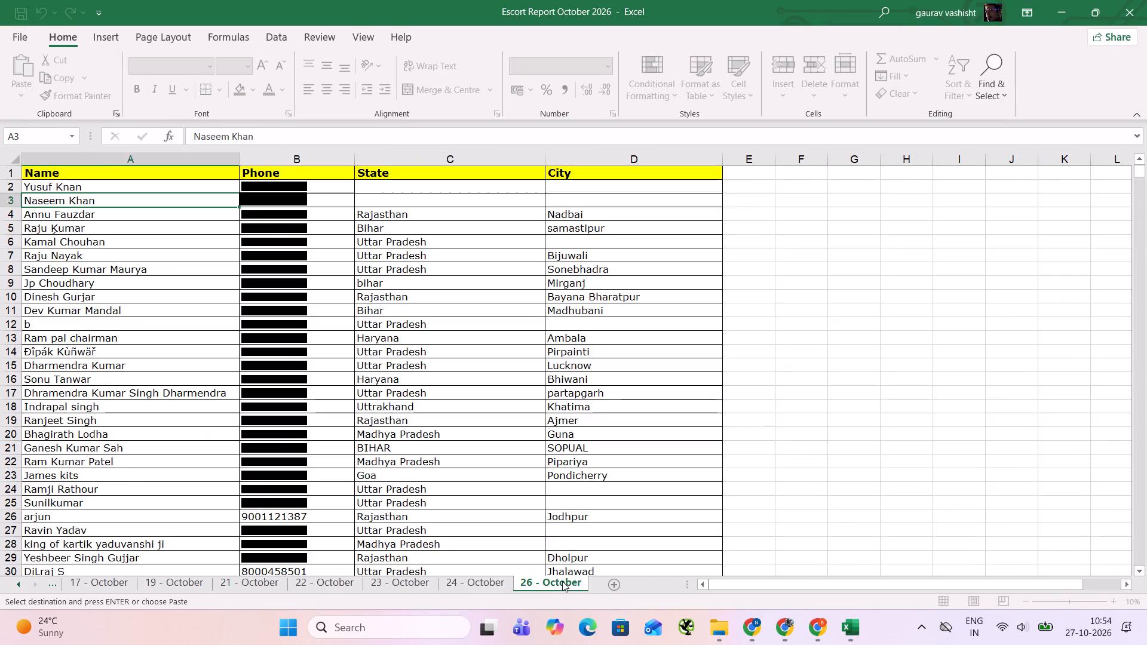
pyautogui.click(604, 583)
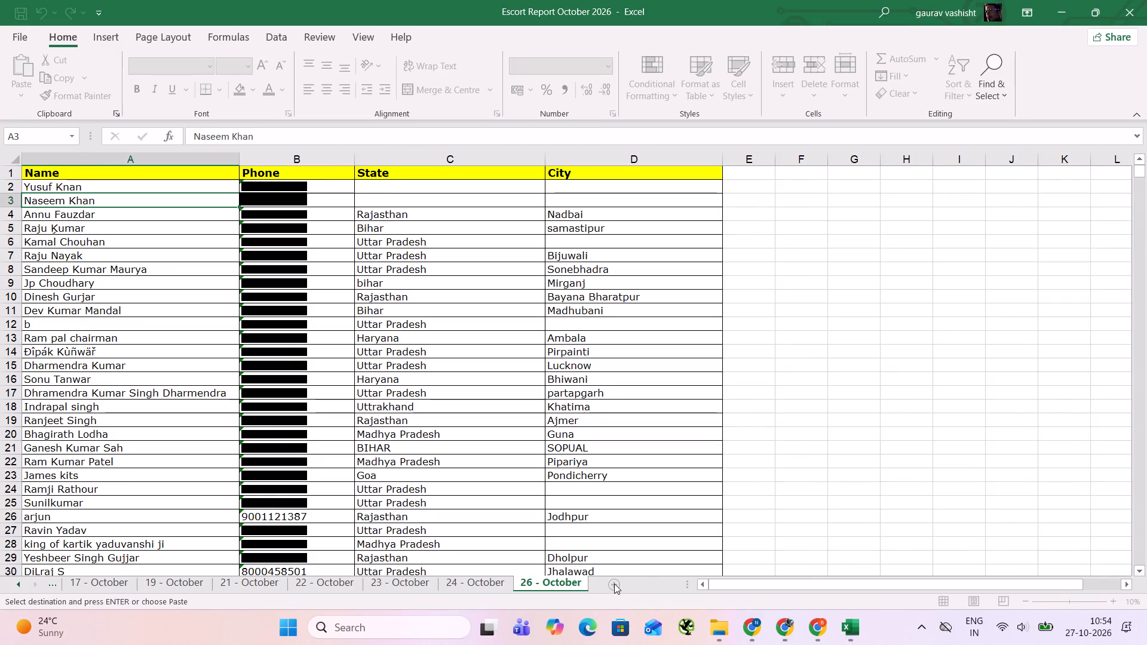
pyautogui.click(614, 583)
pyautogui.press('Down')
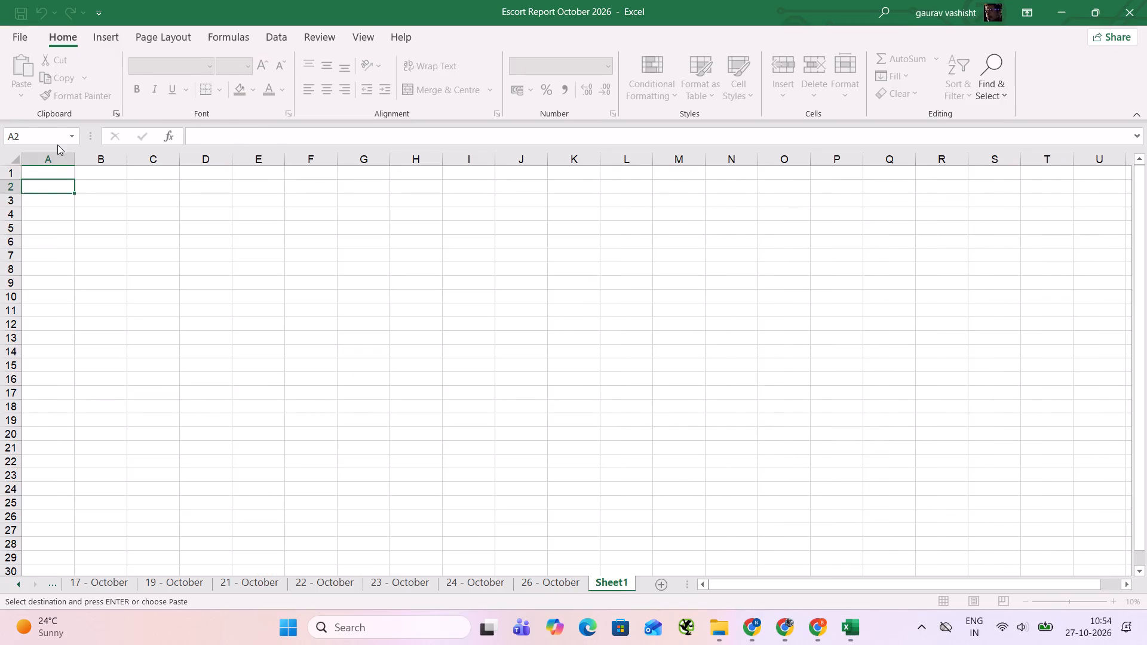
pyautogui.hotkey('ctrl', 'v')
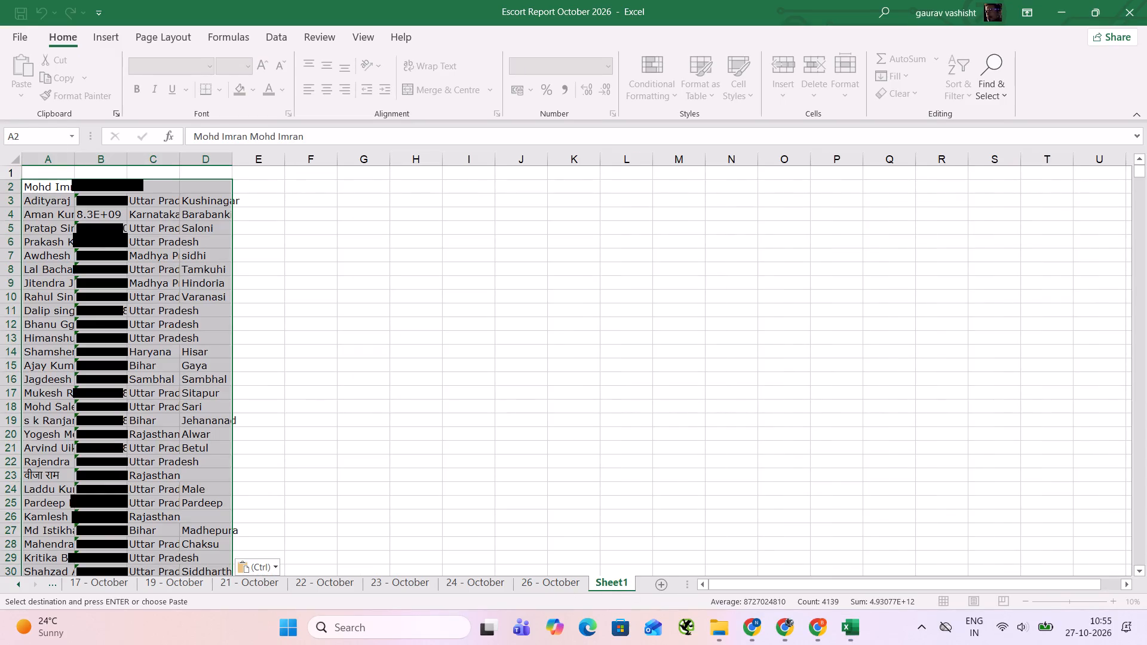
# Rename the new leads sheet as 27 - October.
pyautogui.doubleClick(614, 580)
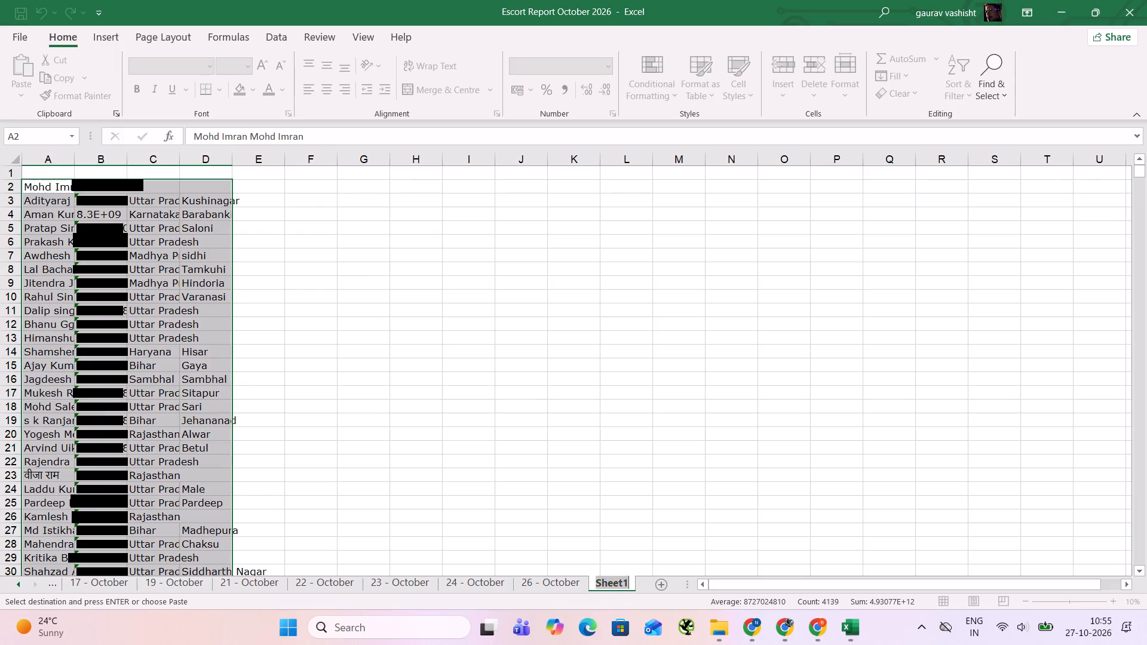
pyautogui.write('27 -')
pyautogui.press('space')
pyautogui.write('Octo')
pyautogui.write('ber')
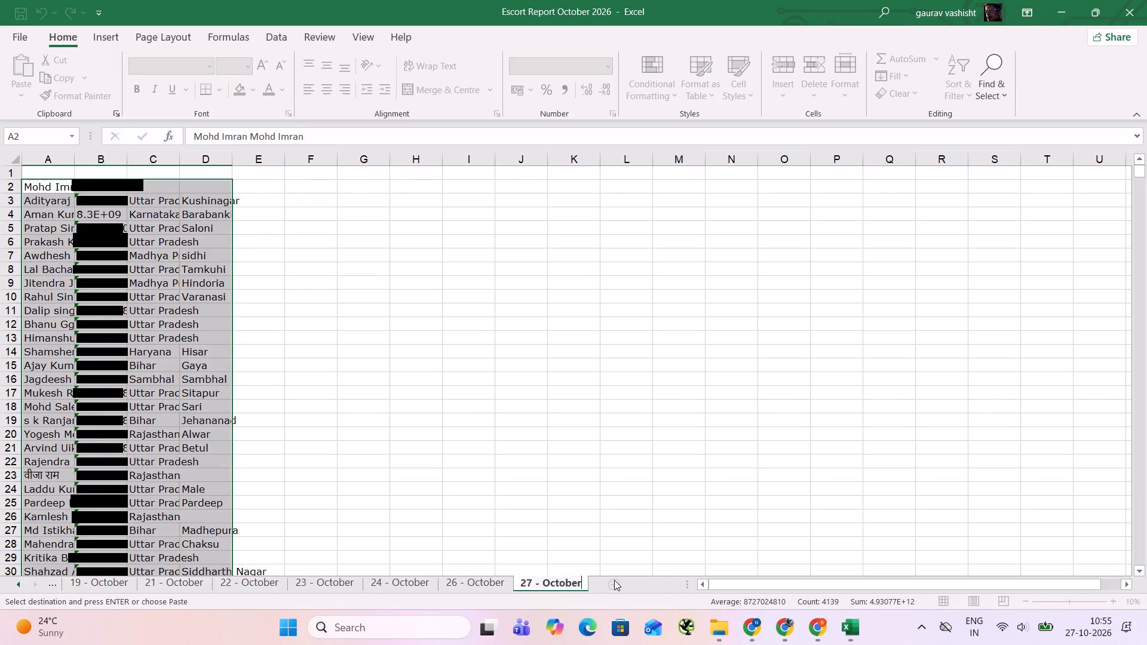
# Go to the 26 - October sheet and select cell D2 below the City header.
pyautogui.click(505, 586)
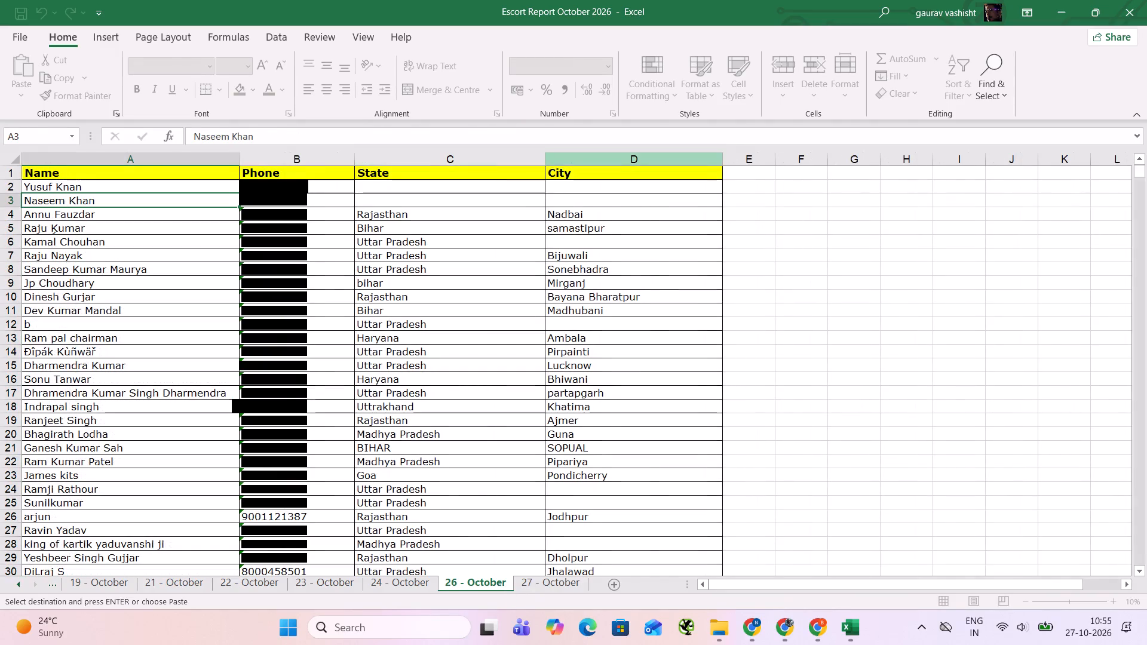
pyautogui.click(566, 180)
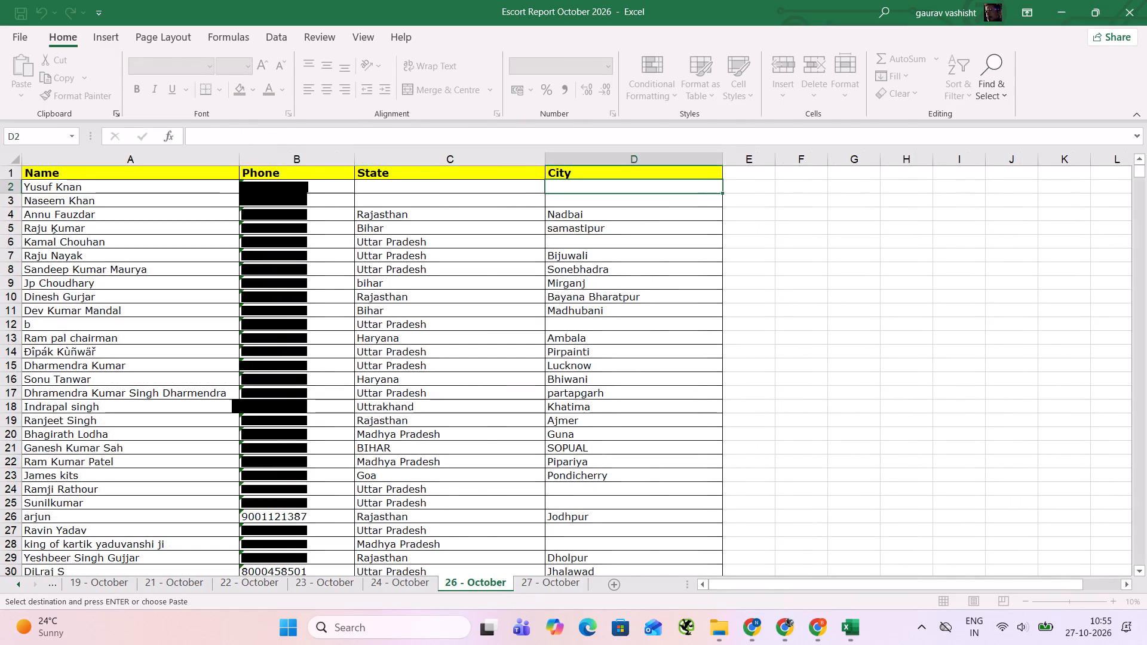
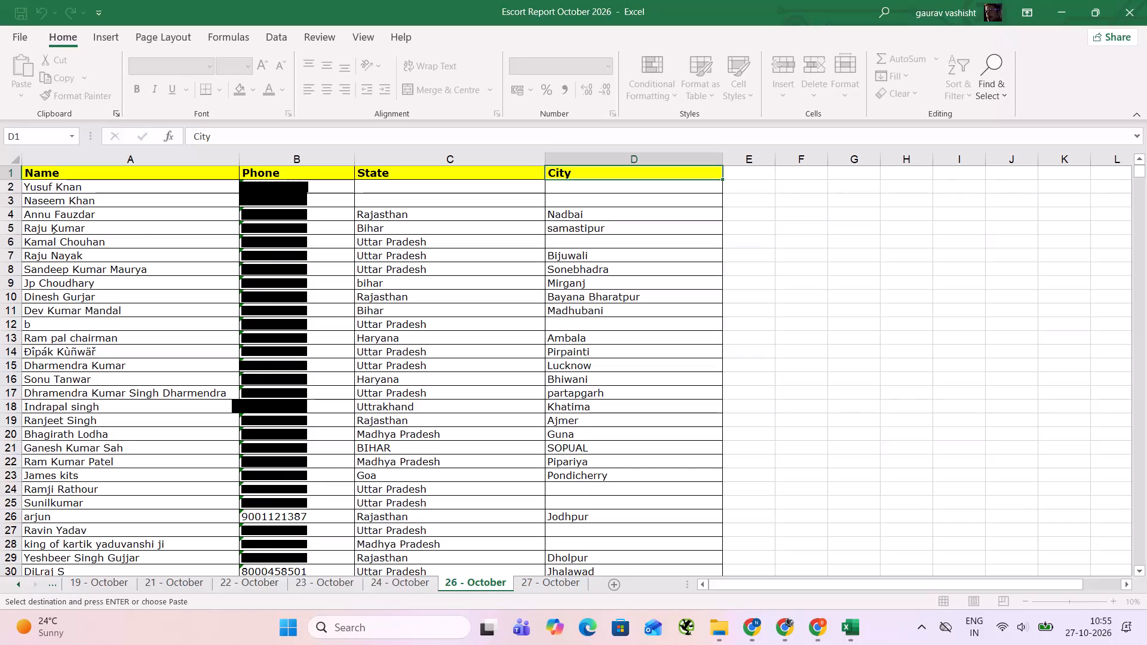
# Copy the Name, Phone, State and City header row from the 26 - October sheet into row 1 of the 27 - October sheet.
pyautogui.hotkey('ctrl', 'shift', 'Left')
pyautogui.hotkey('ctrl', 'c')
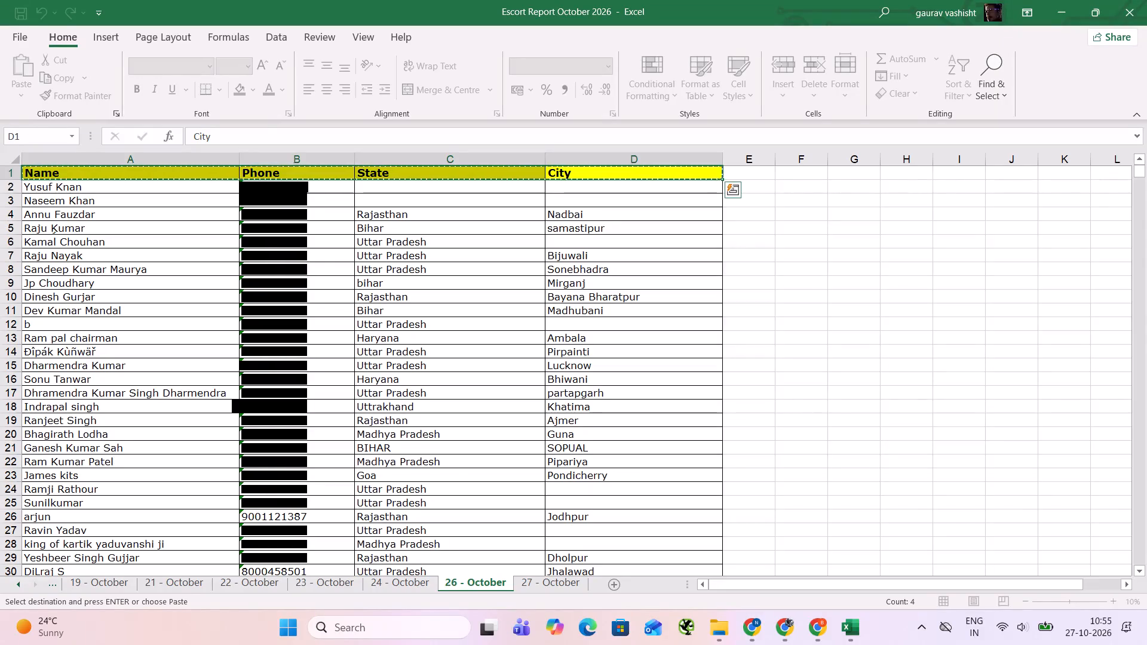
pyautogui.click(523, 590)
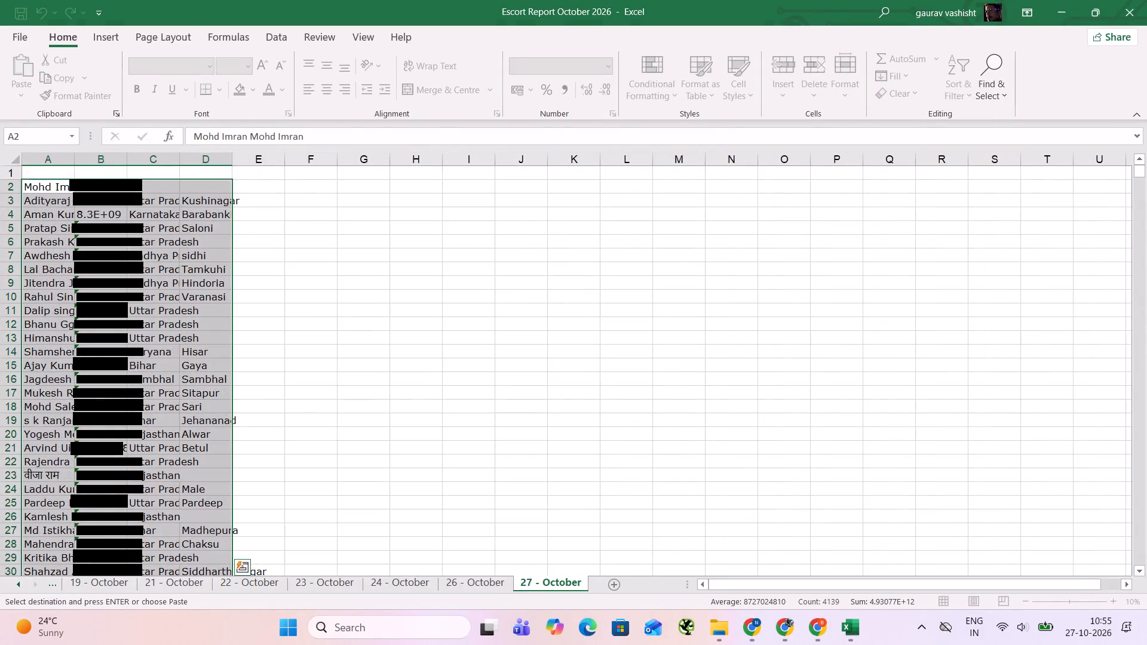
pyautogui.click(67, 174)
pyautogui.hotkey('ctrl', 'v')
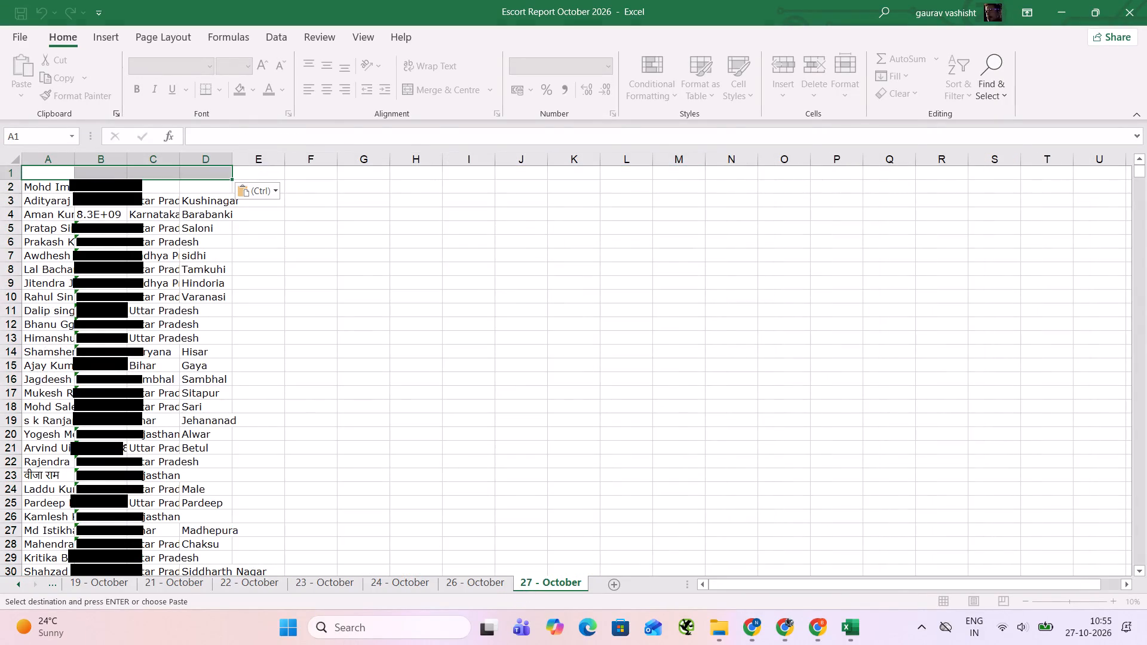
# Widen the Name, Phone, State and City columns on the 27 - October sheet so their contents fit.
pyautogui.moveTo(75, 159); pyautogui.dragTo(153, 164)
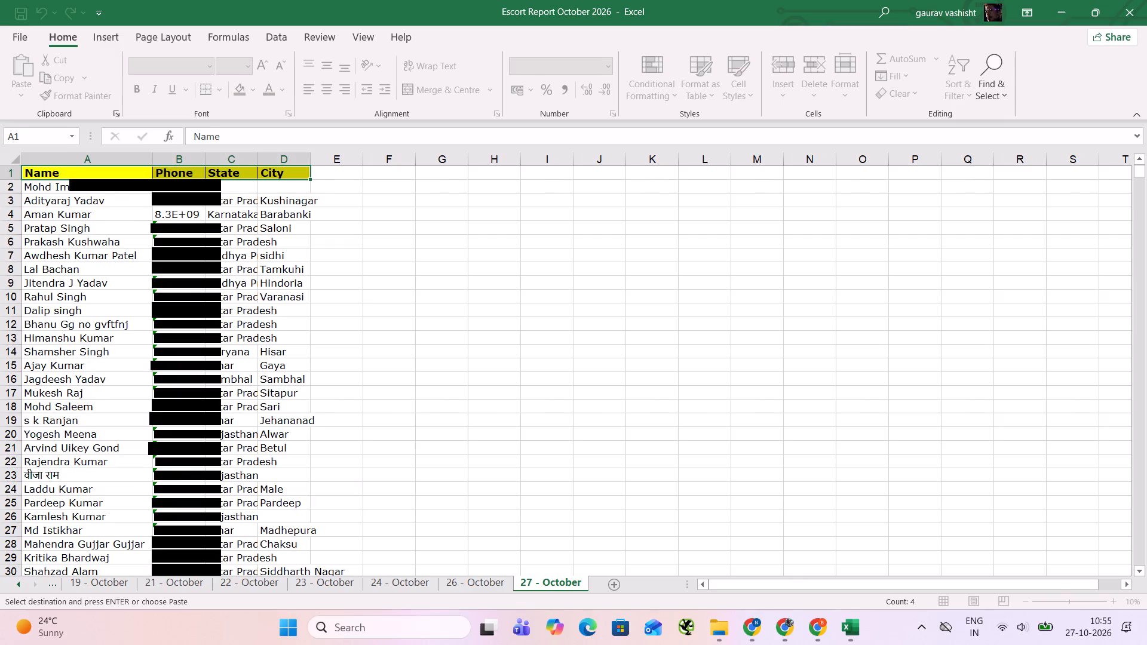
pyautogui.moveTo(206, 154); pyautogui.dragTo(337, 161)
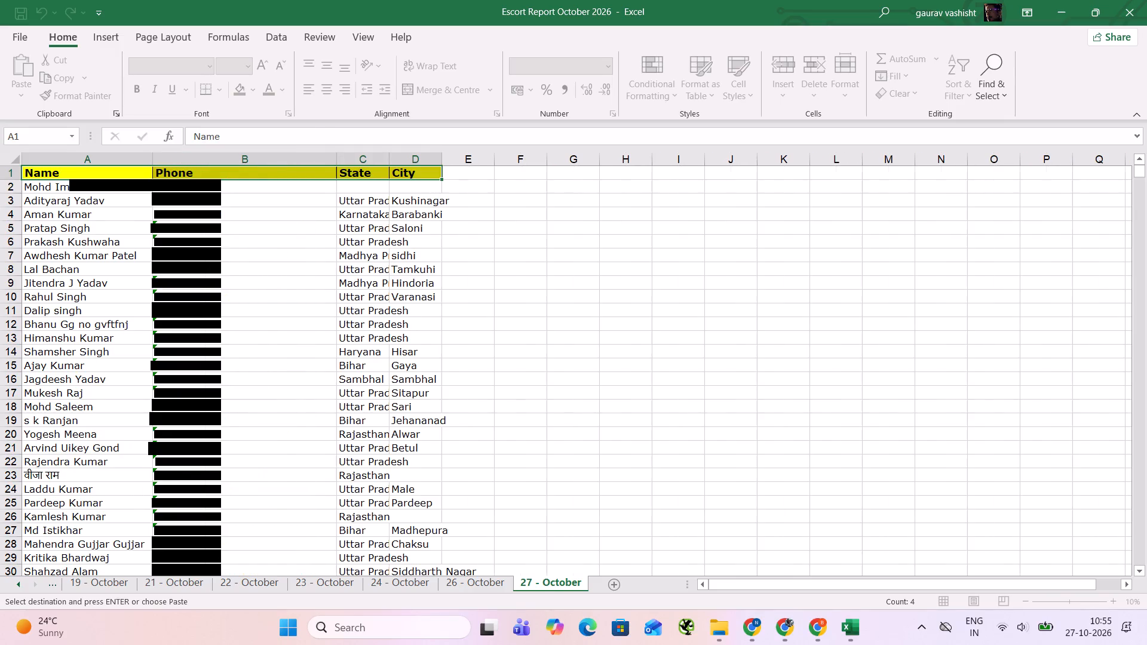
pyautogui.moveTo(390, 154); pyautogui.dragTo(481, 167)
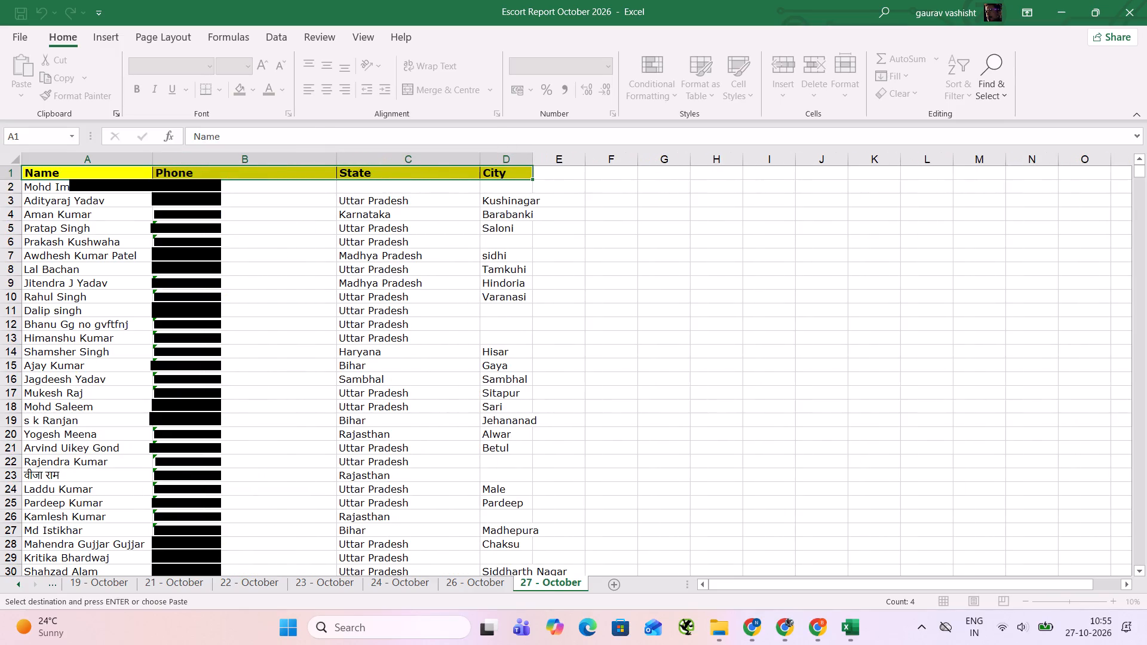
pyautogui.moveTo(537, 161); pyautogui.dragTo(622, 175)
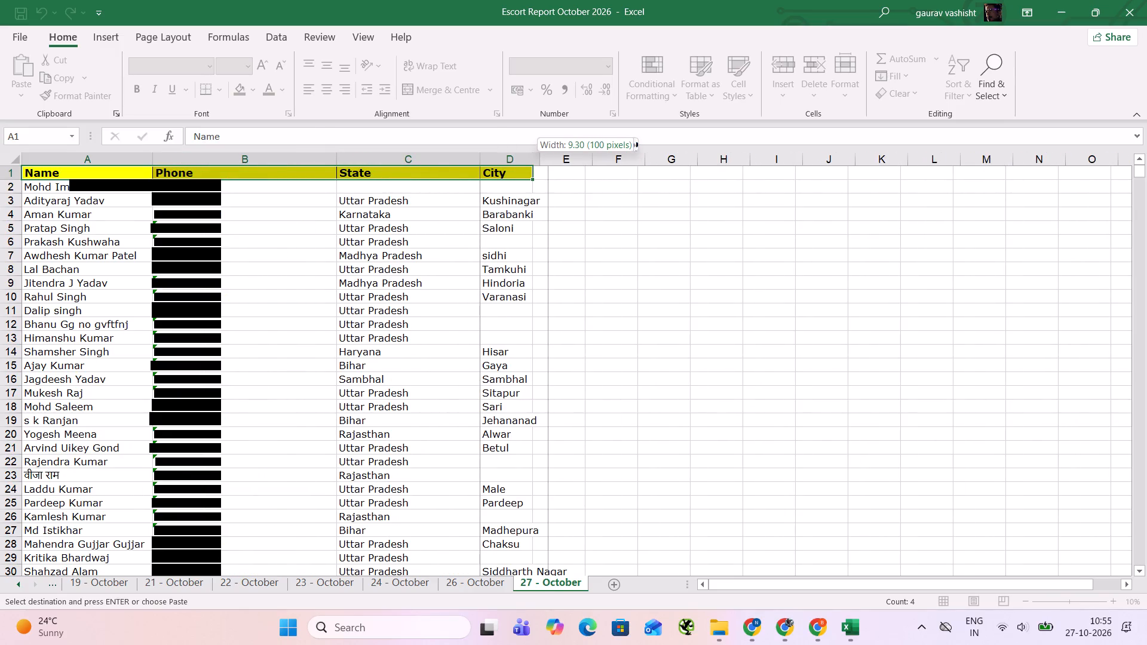
pyautogui.moveTo(622, 175); pyautogui.dragTo(623, 175)
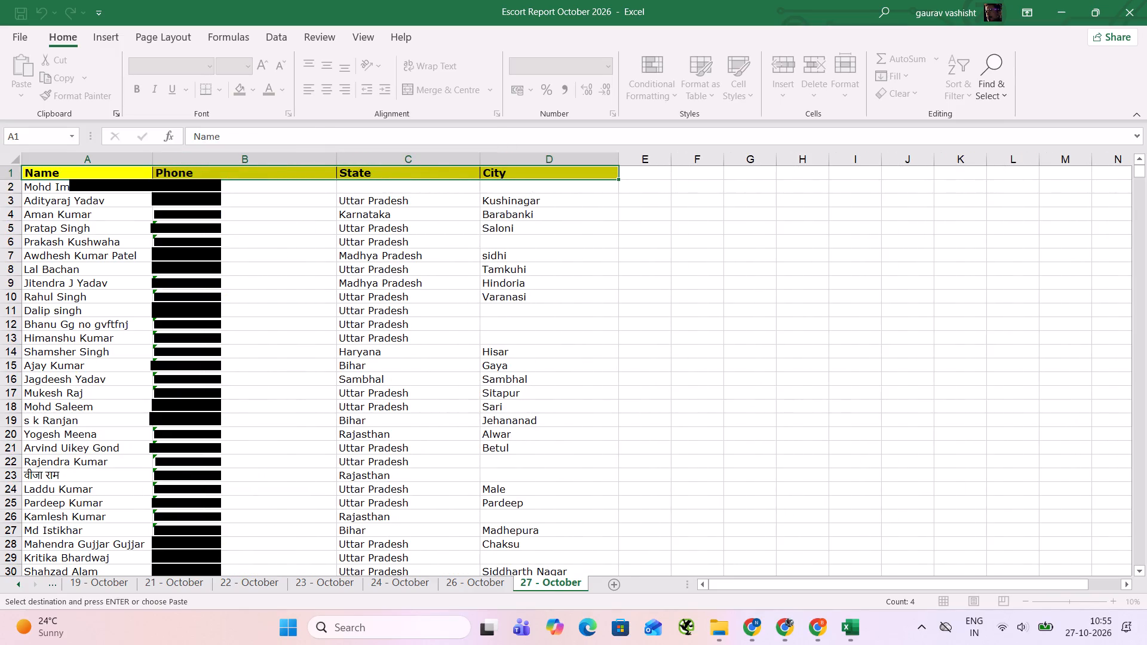
pyautogui.moveTo(157, 159); pyautogui.dragTo(330, 171)
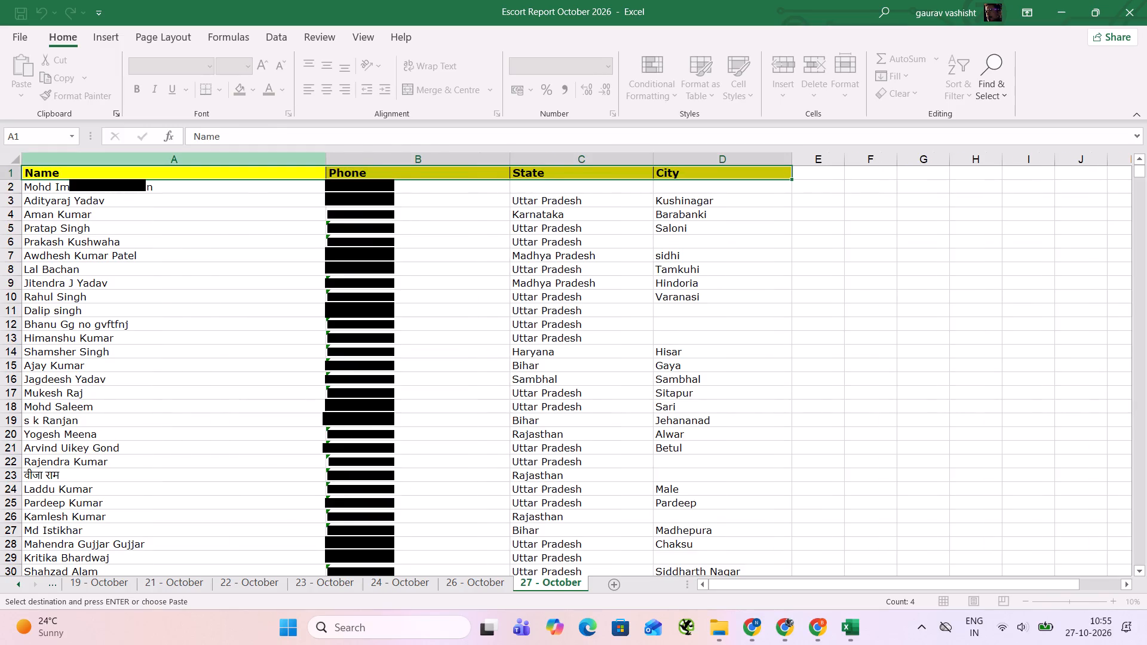
pyautogui.moveTo(326, 161); pyautogui.dragTo(228, 177)
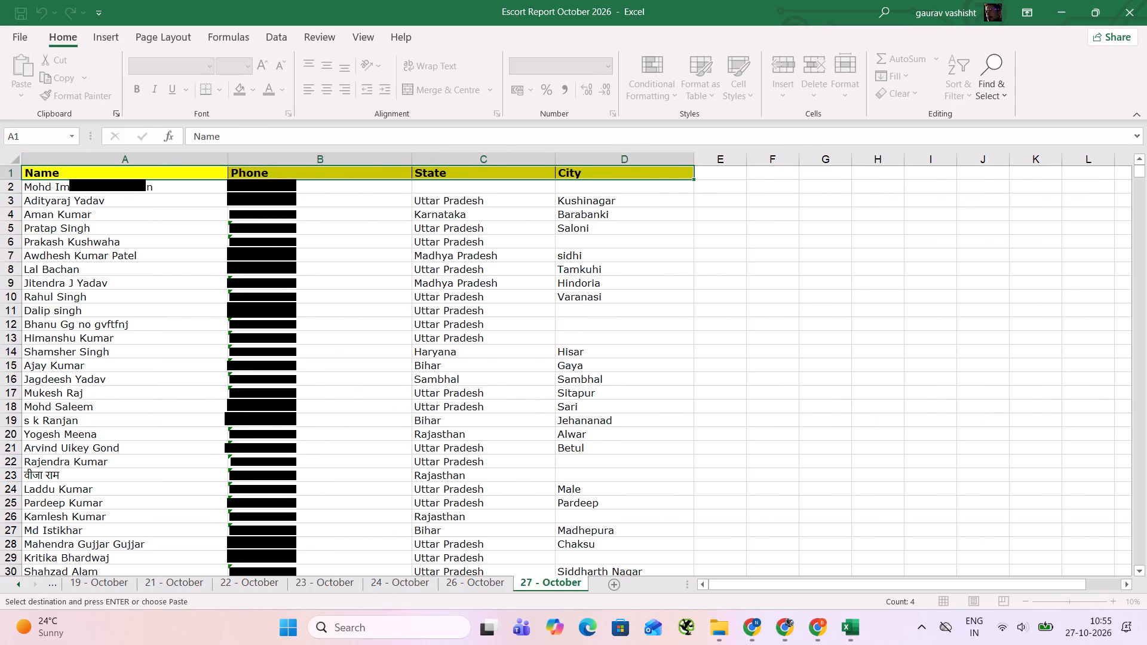
pyautogui.moveTo(411, 158); pyautogui.dragTo(372, 165)
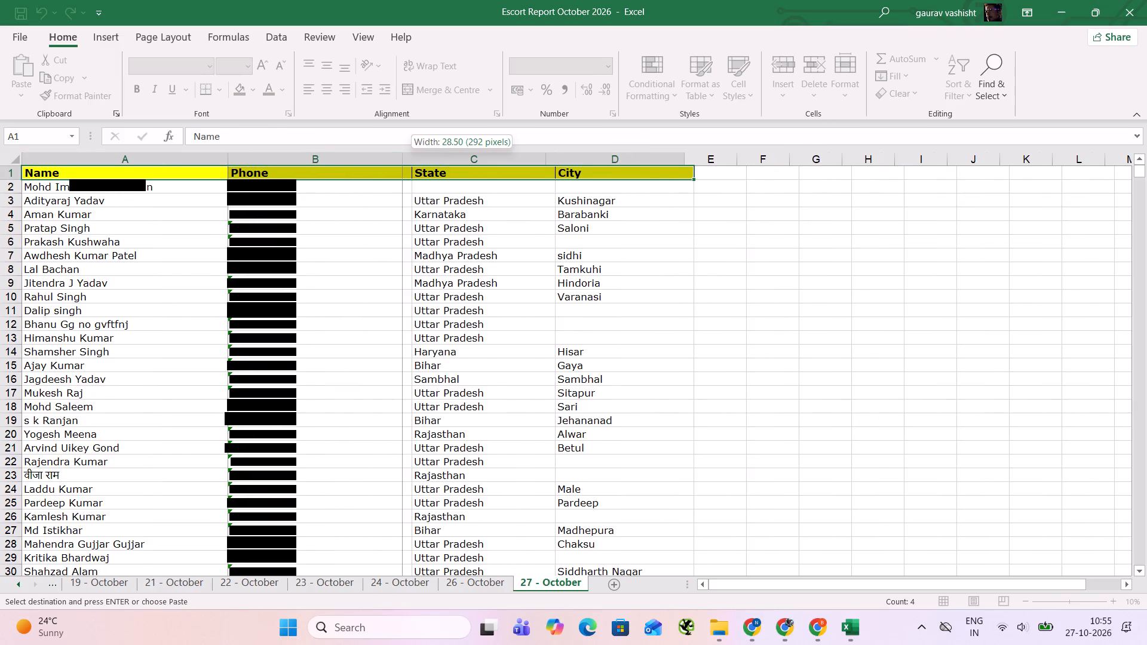
pyautogui.moveTo(372, 165); pyautogui.dragTo(335, 172)
# Delete the repeated second half of the name in cell A2, leaving the name only once.
pyautogui.click(198, 194)
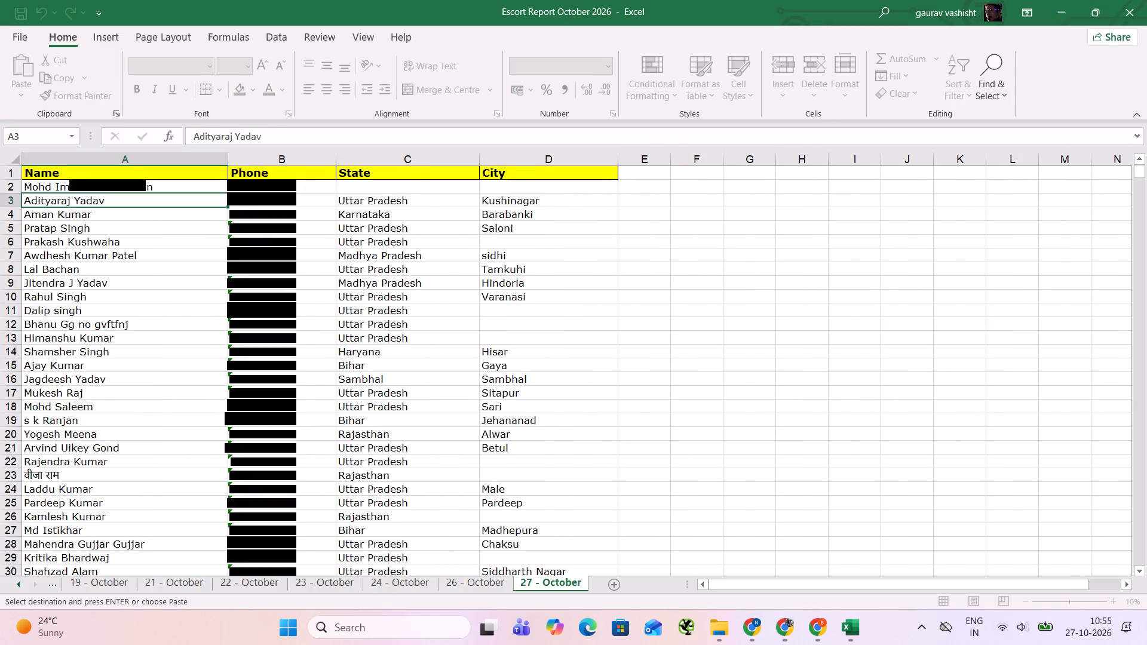
pyautogui.doubleClick(196, 189)
pyautogui.press('BackSpace')
pyautogui.press('BackSpace')
pyautogui.press('BackSpace')
pyautogui.press('BackSpace')
pyautogui.press('BackSpace')
pyautogui.press('BackSpace')
pyautogui.press('BackSpace')
pyautogui.press('BackSpace')
pyautogui.press('BackSpace')
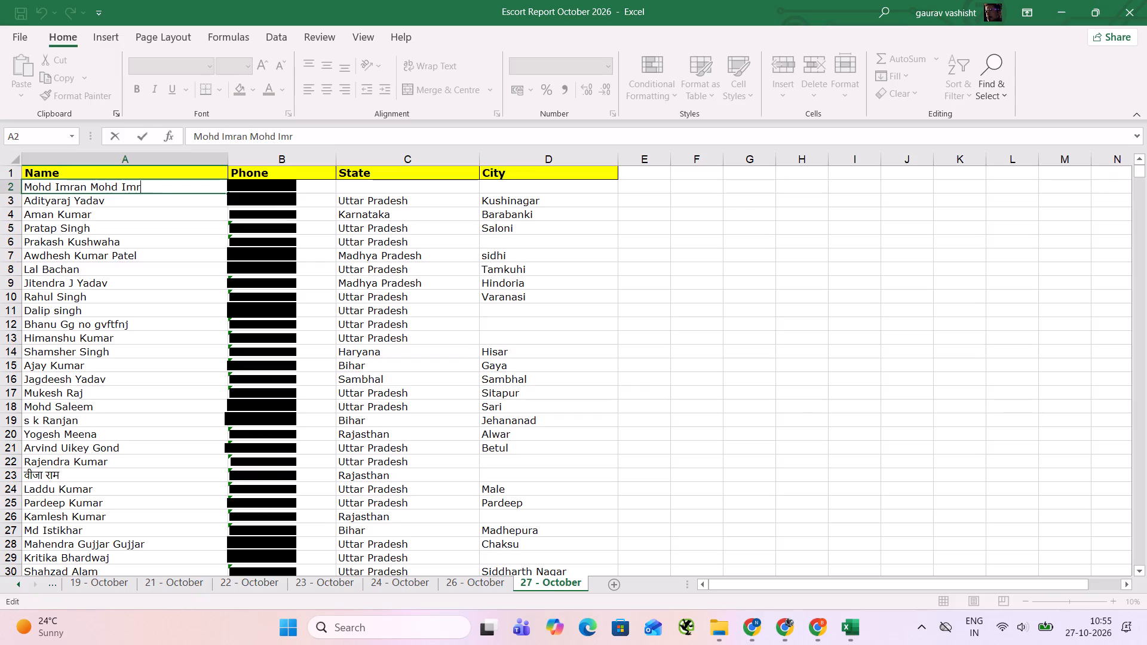
pyautogui.press('BackSpace')
pyautogui.press('Return')
# Apply all borders to the entire leads table on the 27 - October sheet, including the header row.
pyautogui.hotkey('ctrl', 'a')
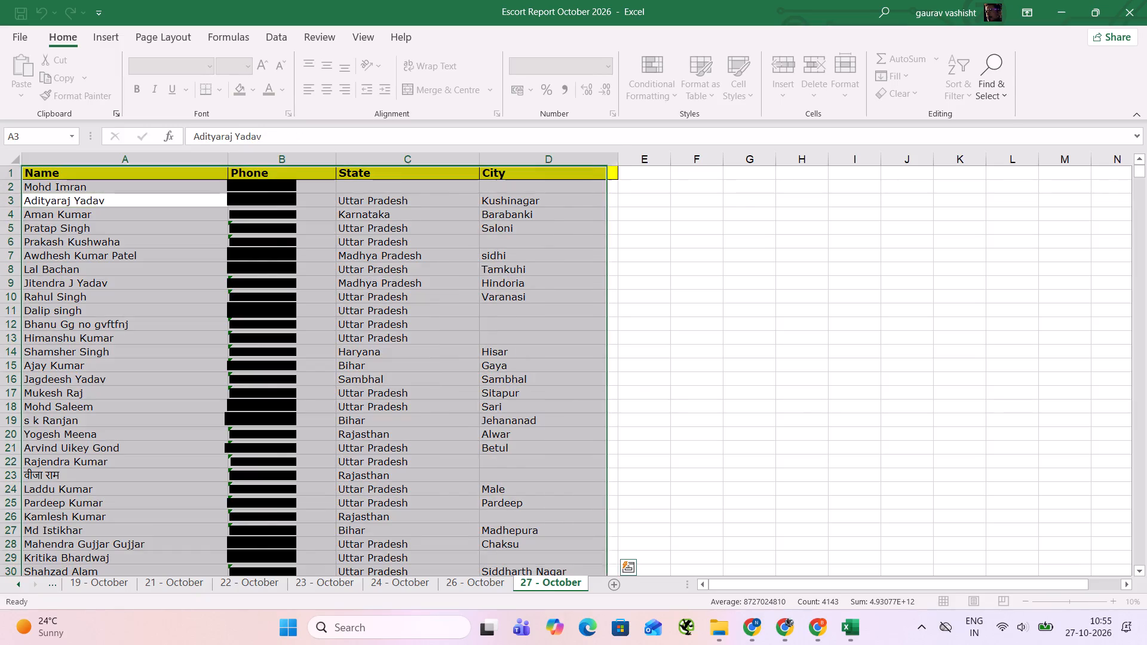
pyautogui.click(303, 186)
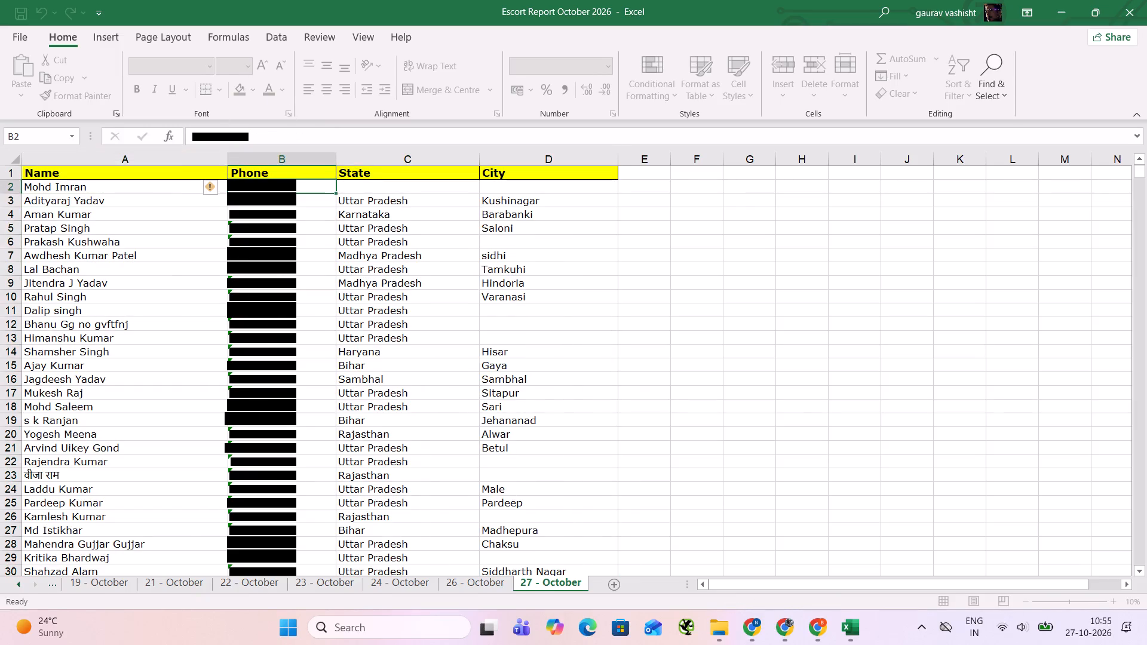
pyautogui.click(391, 318)
pyautogui.doubleClick(391, 318)
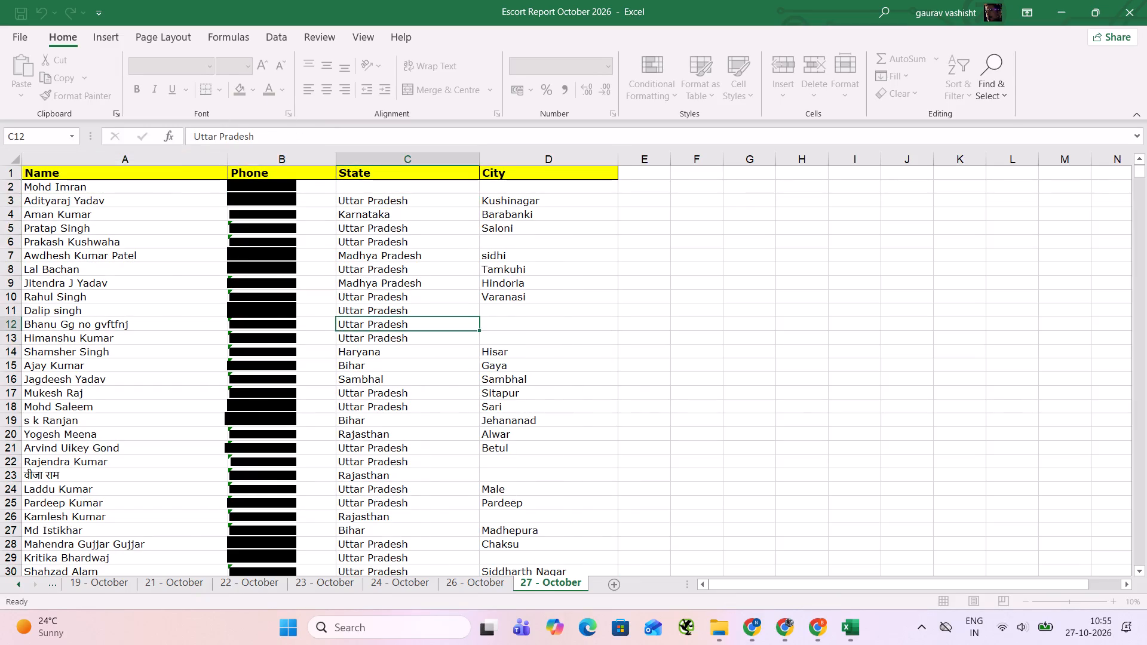
pyautogui.click(232, 265)
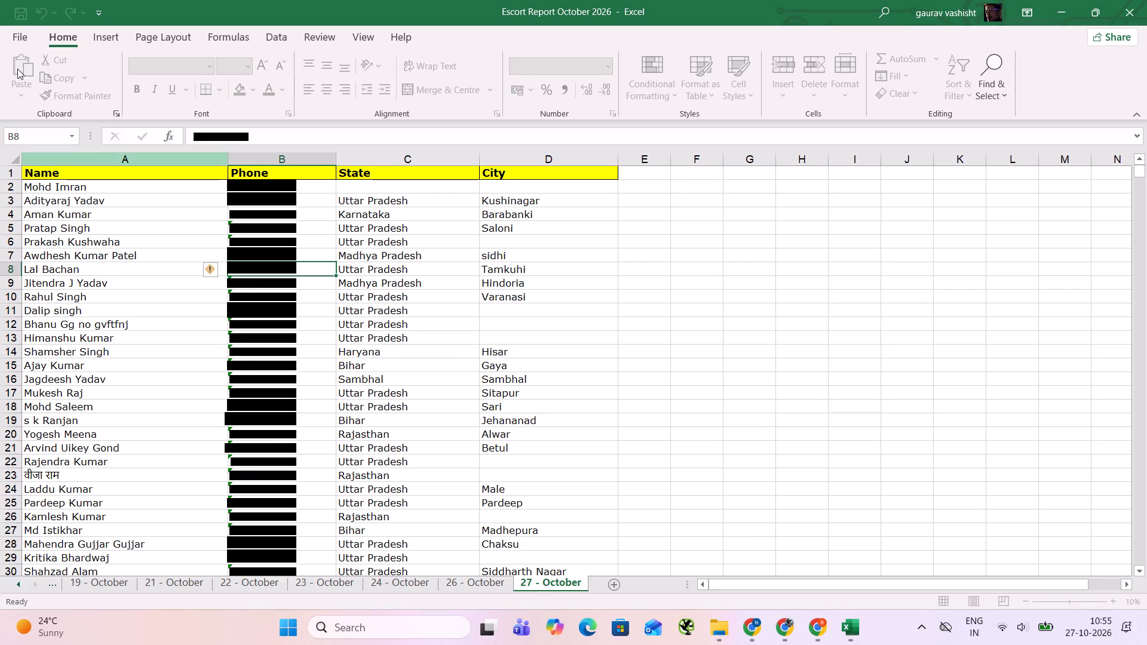
pyautogui.click(19, 34)
pyautogui.click(12, 44)
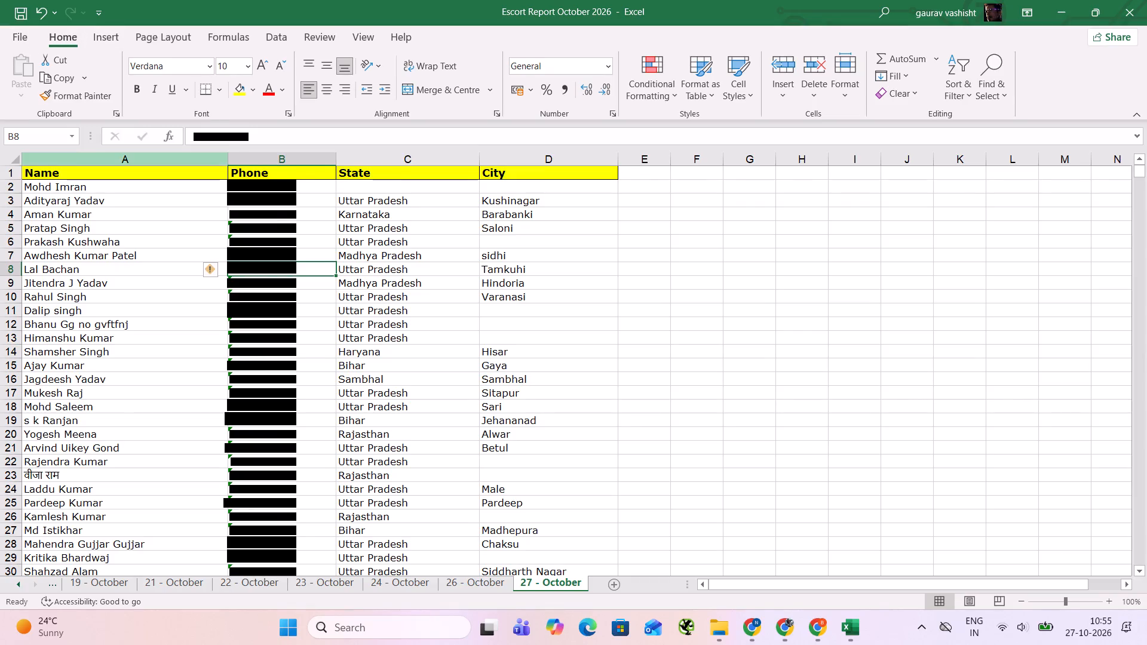
pyautogui.hotkey('ctrl', 'a')
pyautogui.click(223, 88)
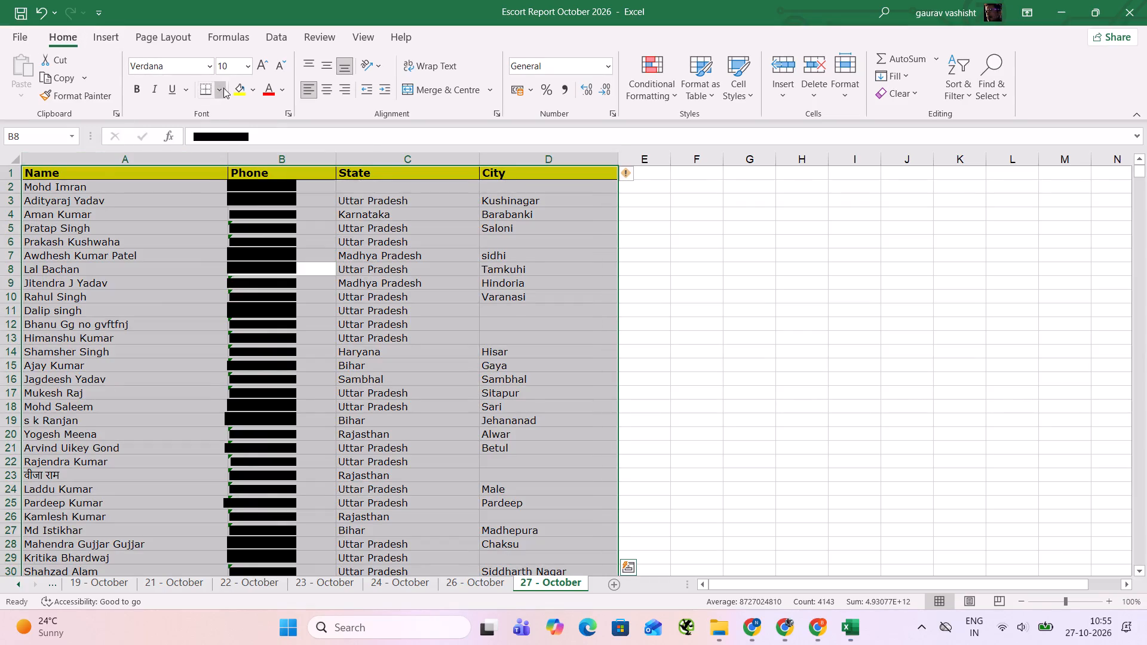
pyautogui.click(252, 236)
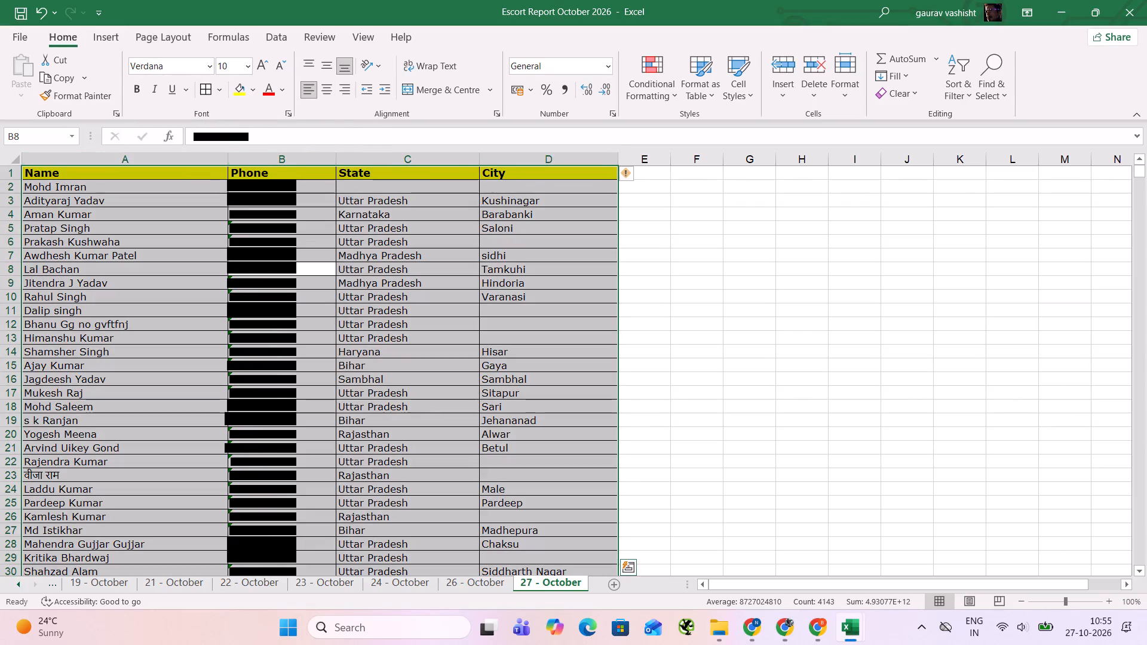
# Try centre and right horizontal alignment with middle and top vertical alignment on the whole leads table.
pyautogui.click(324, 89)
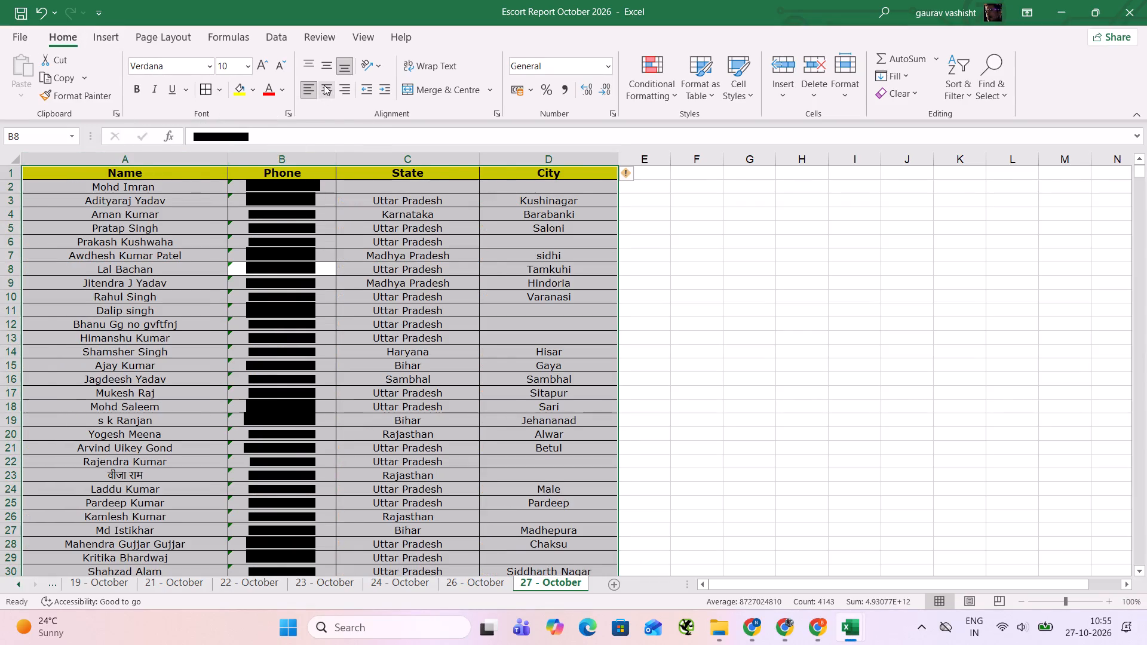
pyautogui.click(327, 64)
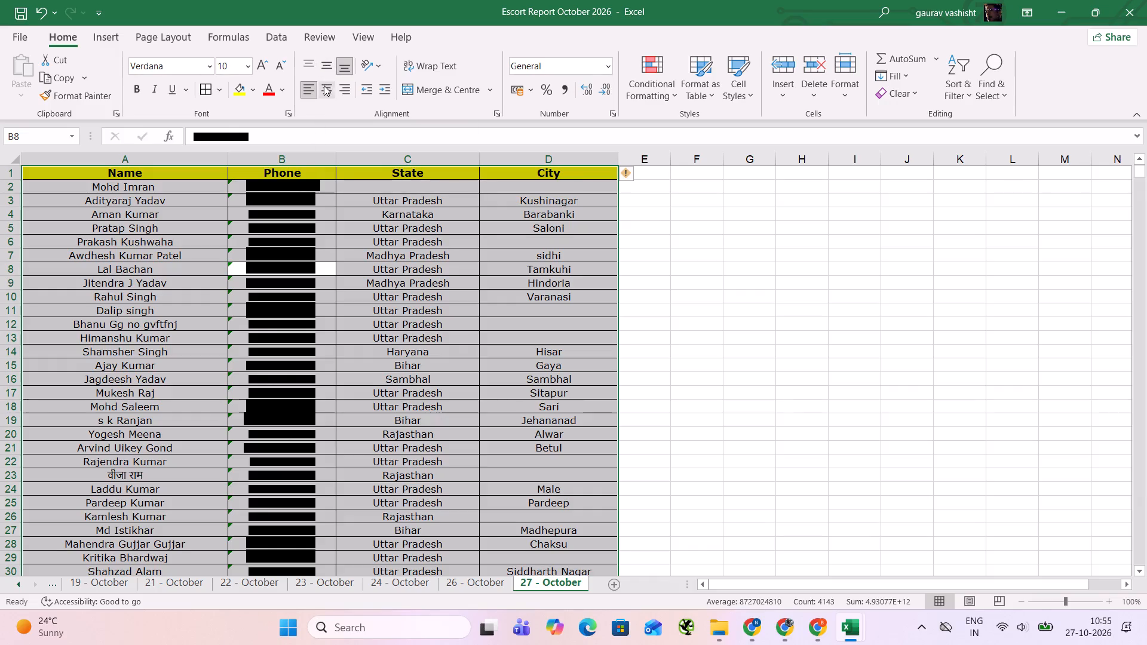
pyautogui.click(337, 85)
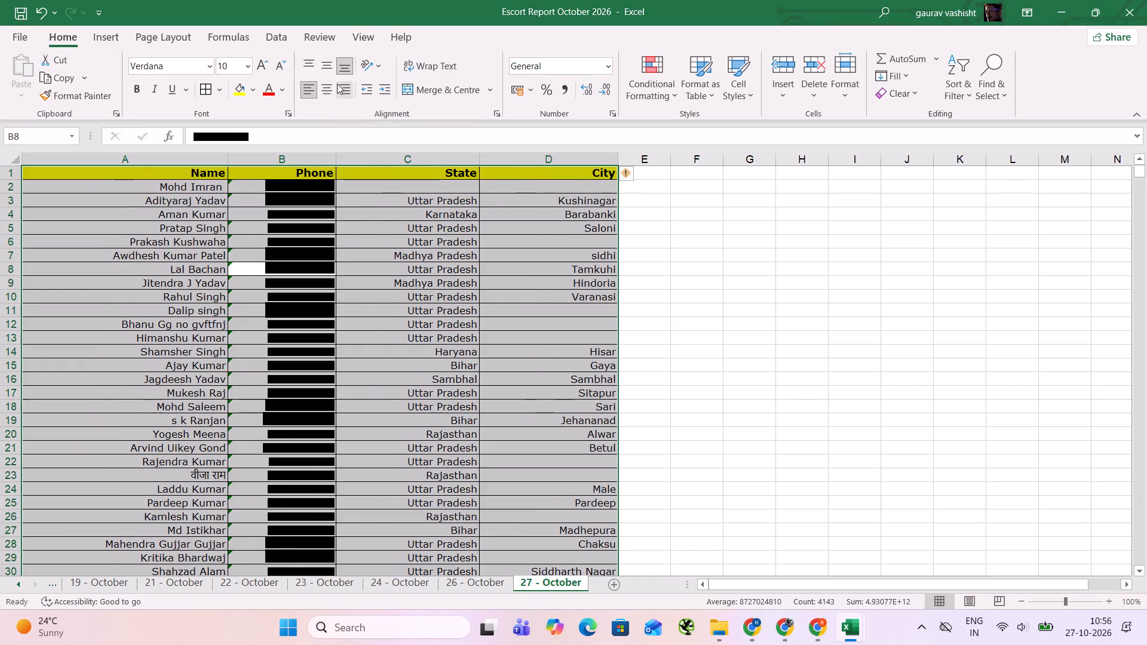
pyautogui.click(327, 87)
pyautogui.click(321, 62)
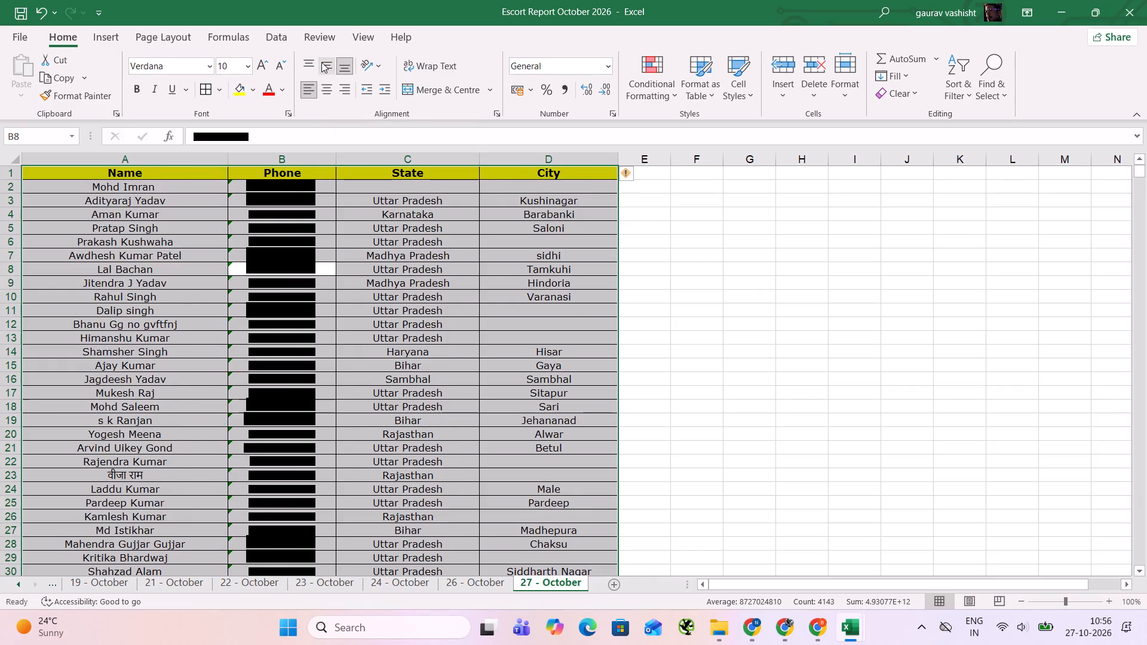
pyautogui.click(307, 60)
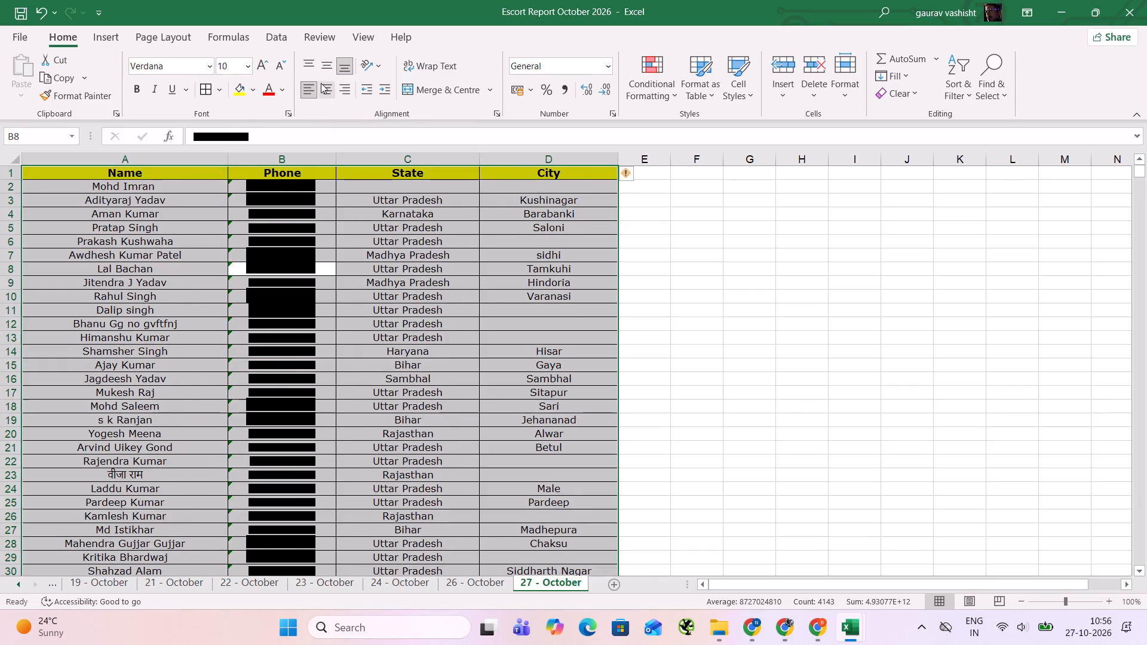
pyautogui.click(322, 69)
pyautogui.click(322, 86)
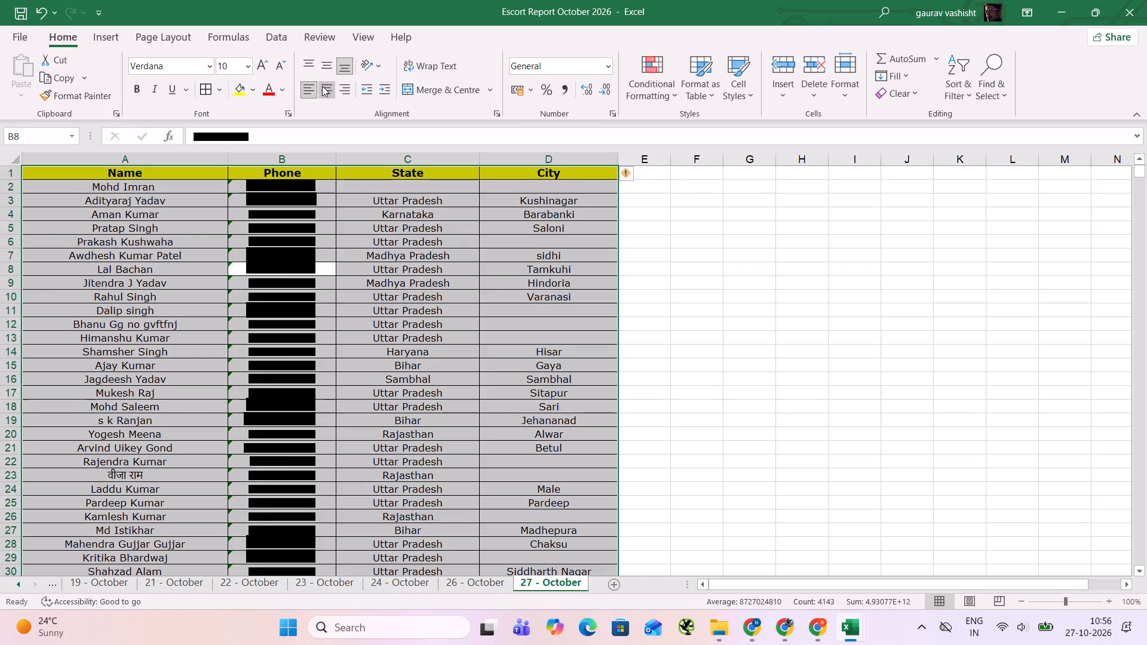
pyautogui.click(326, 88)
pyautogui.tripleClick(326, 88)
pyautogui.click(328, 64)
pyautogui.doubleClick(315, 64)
# Reselect the whole leads table and set its text to right horizontal and top vertical alignment.
pyautogui.click(350, 303)
pyautogui.hotkey('ctrl', 'a')
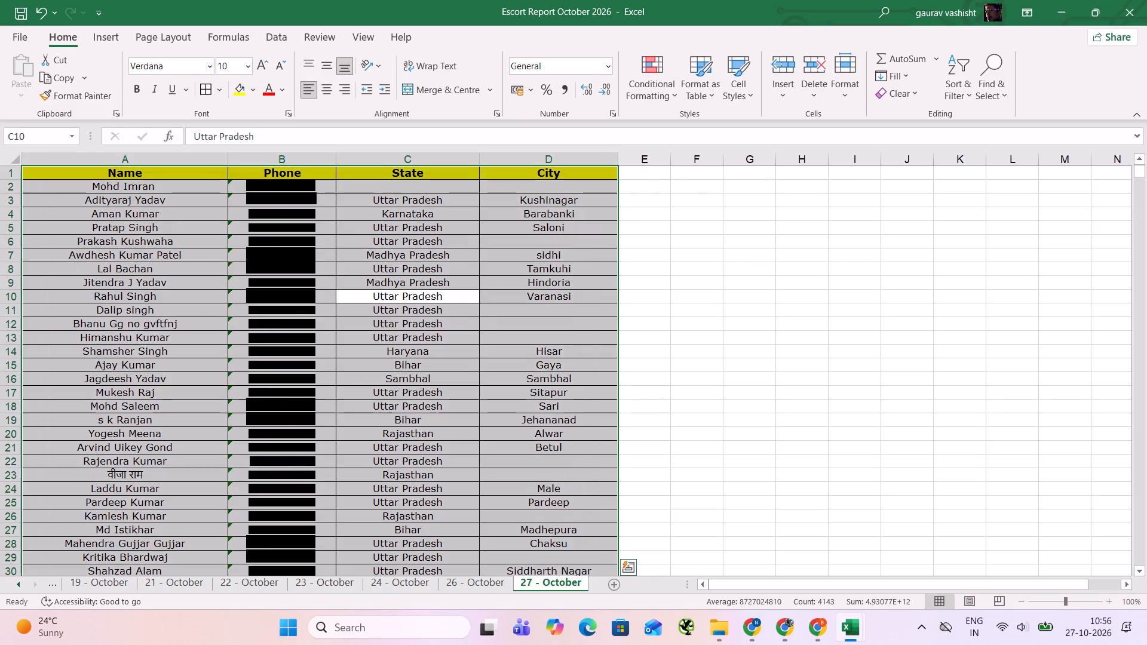
pyautogui.click(324, 87)
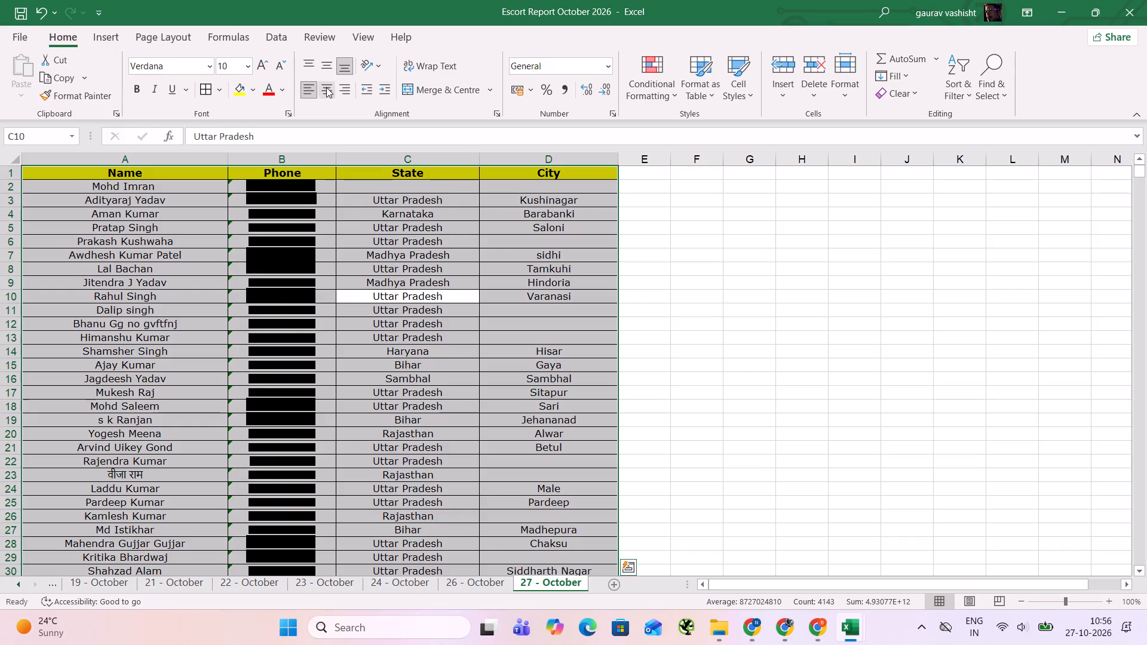
pyautogui.click(349, 87)
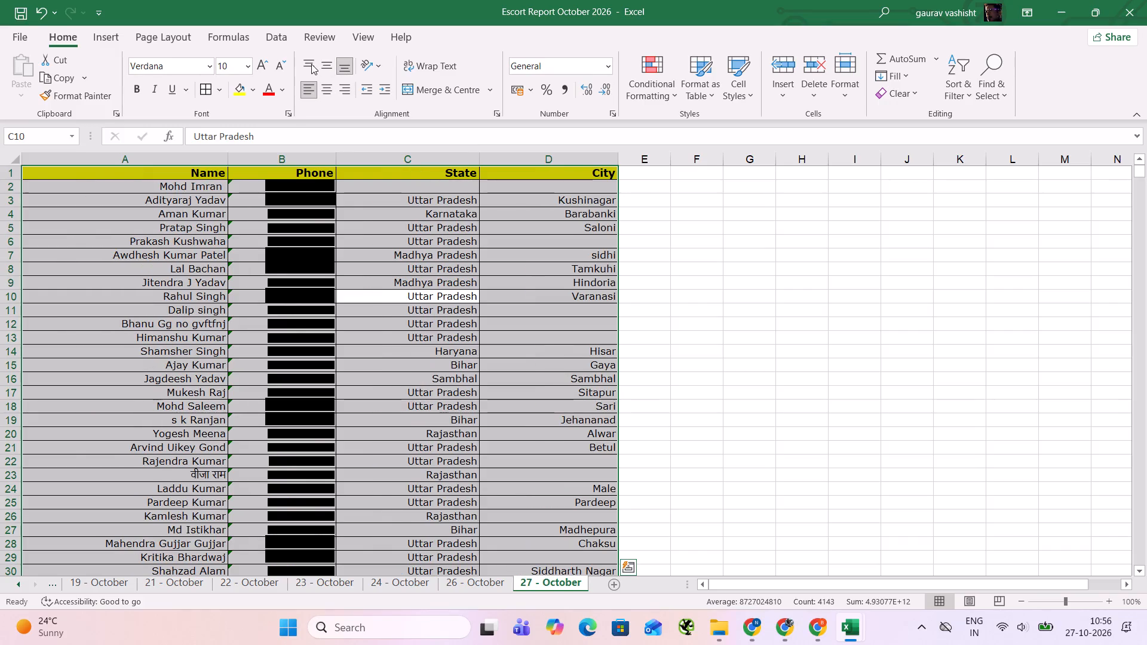
pyautogui.click(311, 64)
pyautogui.click(311, 64)
pyautogui.tripleClick(311, 64)
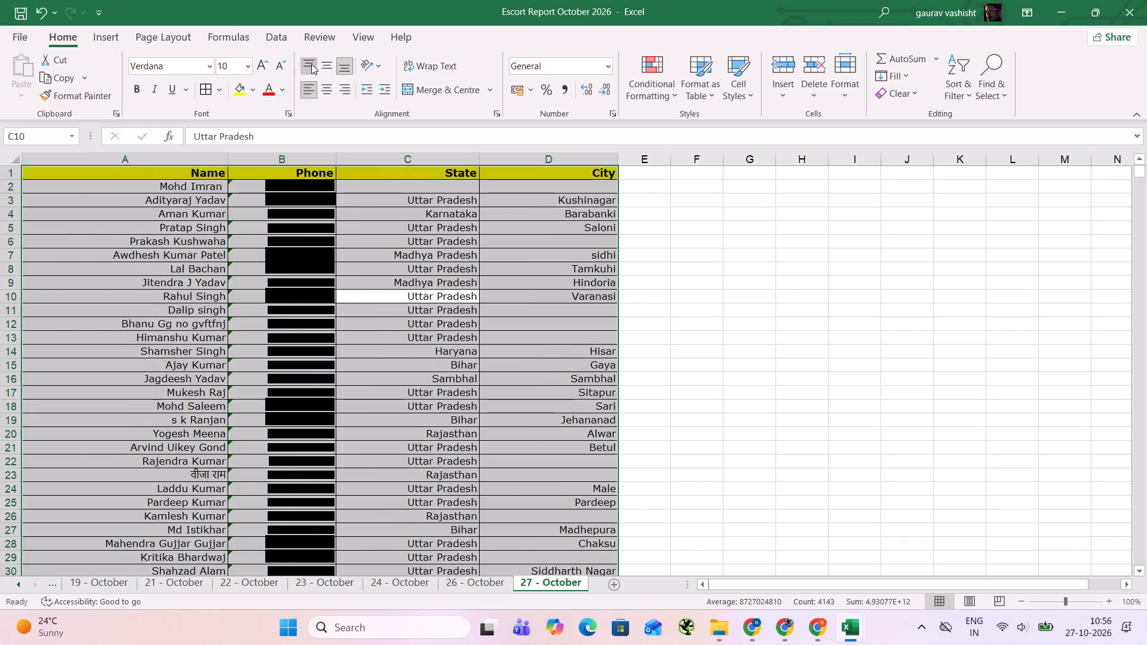
pyautogui.click(324, 57)
pyautogui.click(324, 67)
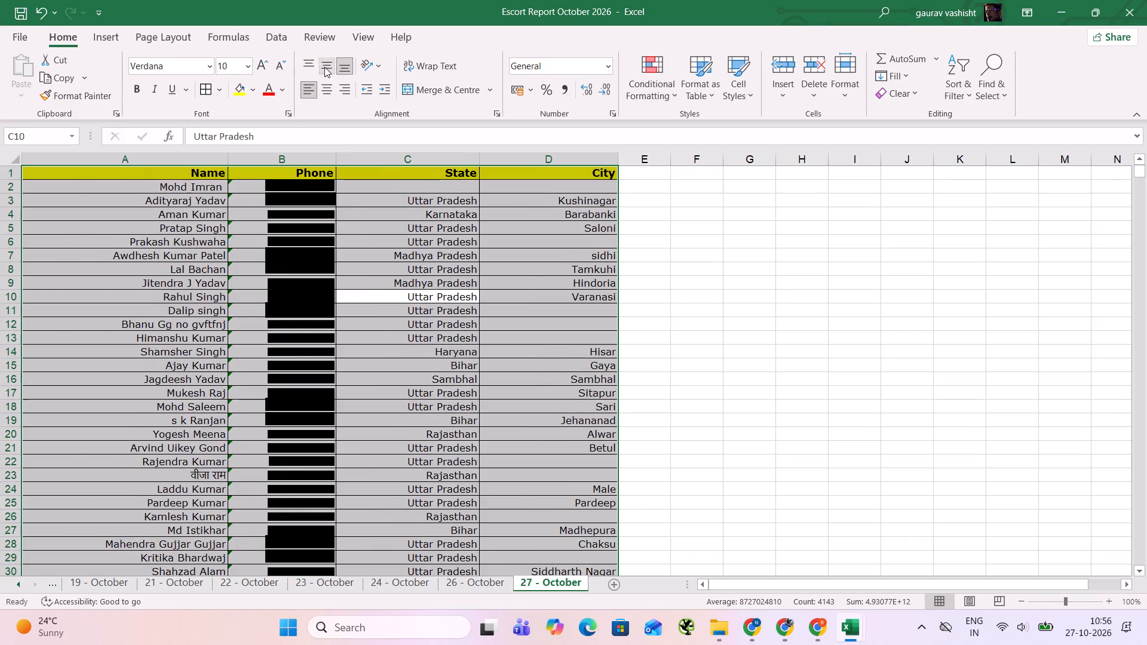
pyautogui.click(313, 64)
pyautogui.click(313, 64)
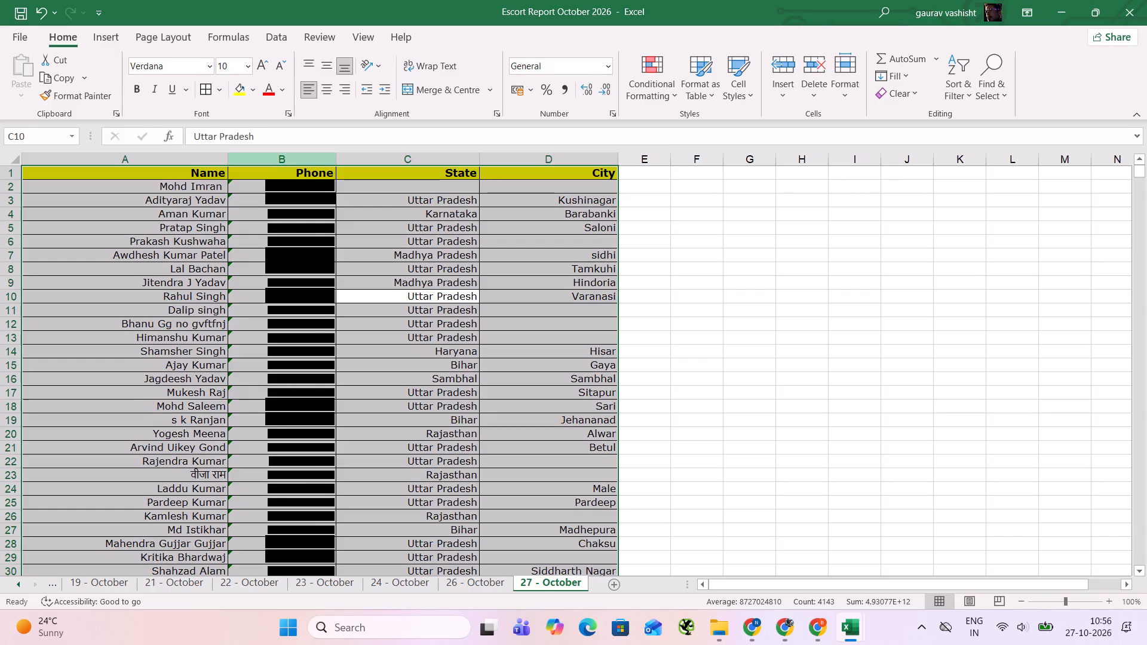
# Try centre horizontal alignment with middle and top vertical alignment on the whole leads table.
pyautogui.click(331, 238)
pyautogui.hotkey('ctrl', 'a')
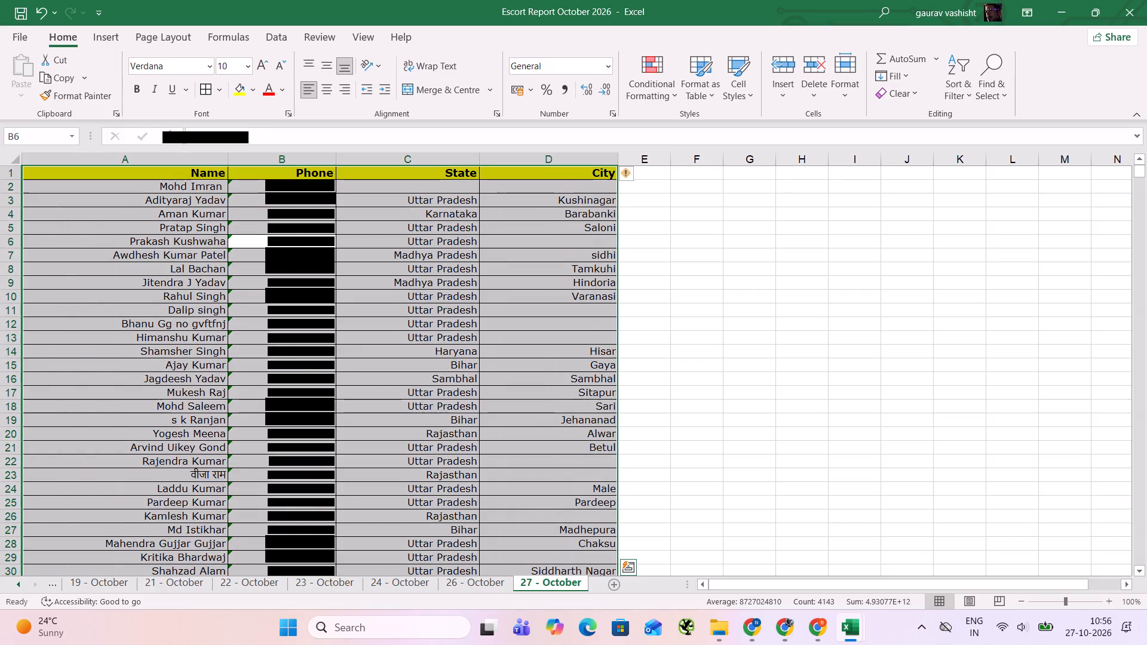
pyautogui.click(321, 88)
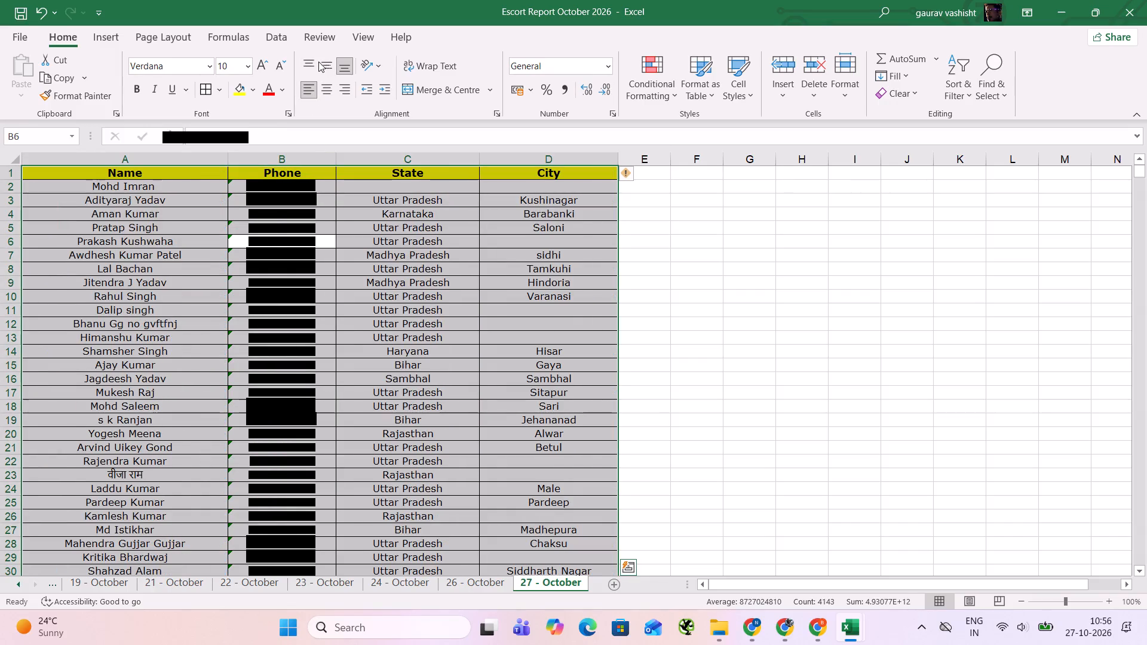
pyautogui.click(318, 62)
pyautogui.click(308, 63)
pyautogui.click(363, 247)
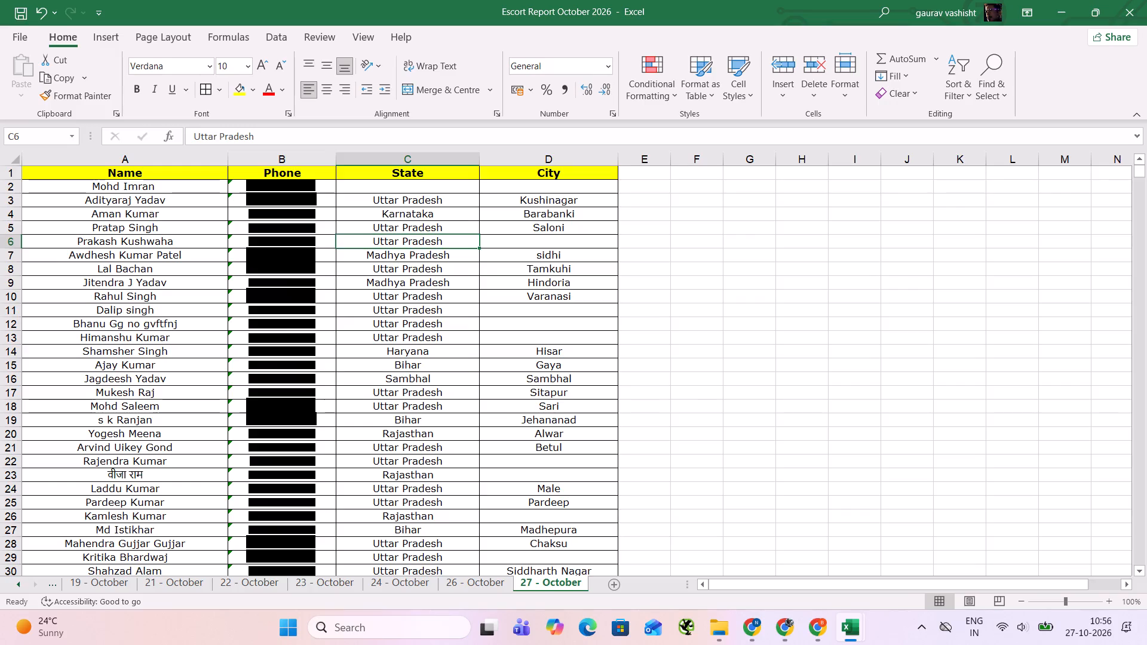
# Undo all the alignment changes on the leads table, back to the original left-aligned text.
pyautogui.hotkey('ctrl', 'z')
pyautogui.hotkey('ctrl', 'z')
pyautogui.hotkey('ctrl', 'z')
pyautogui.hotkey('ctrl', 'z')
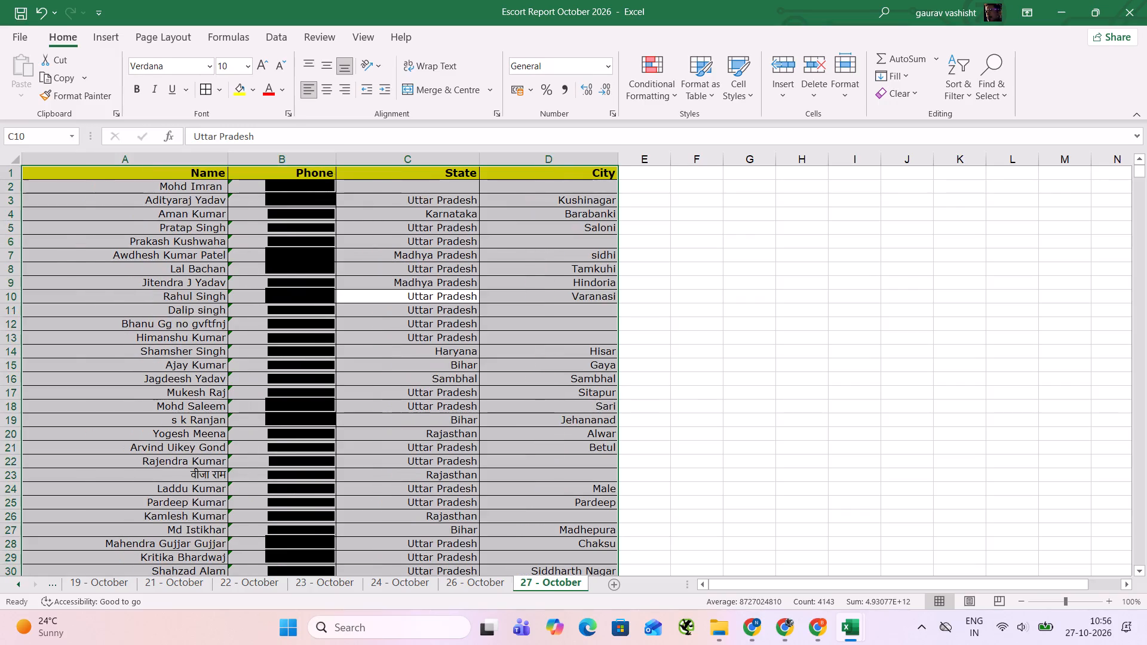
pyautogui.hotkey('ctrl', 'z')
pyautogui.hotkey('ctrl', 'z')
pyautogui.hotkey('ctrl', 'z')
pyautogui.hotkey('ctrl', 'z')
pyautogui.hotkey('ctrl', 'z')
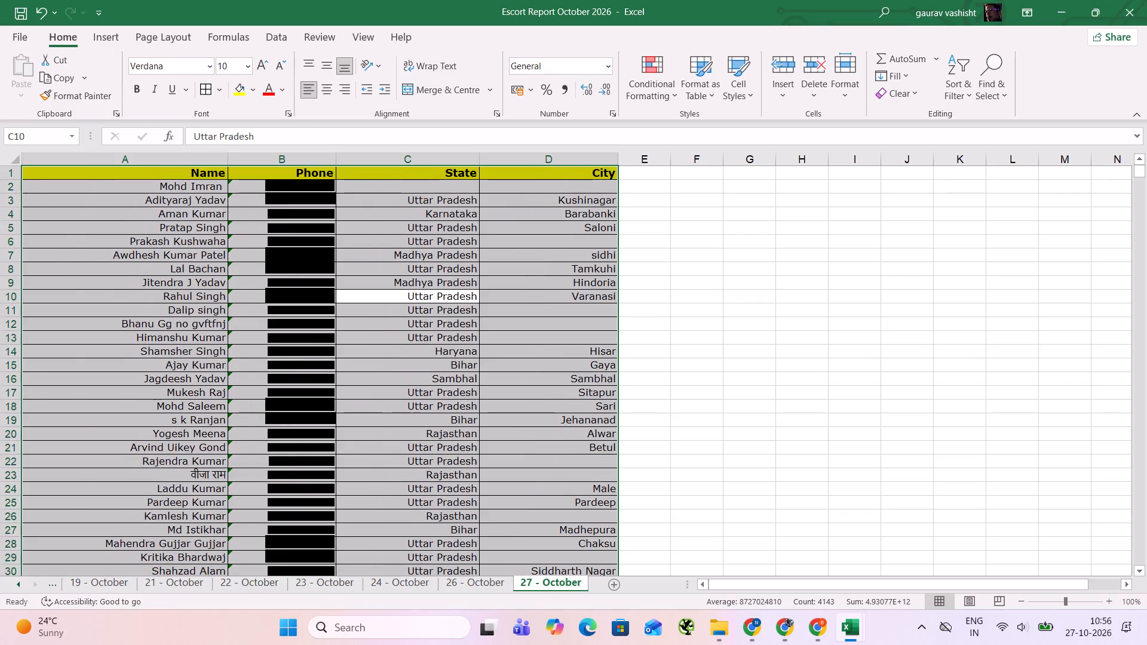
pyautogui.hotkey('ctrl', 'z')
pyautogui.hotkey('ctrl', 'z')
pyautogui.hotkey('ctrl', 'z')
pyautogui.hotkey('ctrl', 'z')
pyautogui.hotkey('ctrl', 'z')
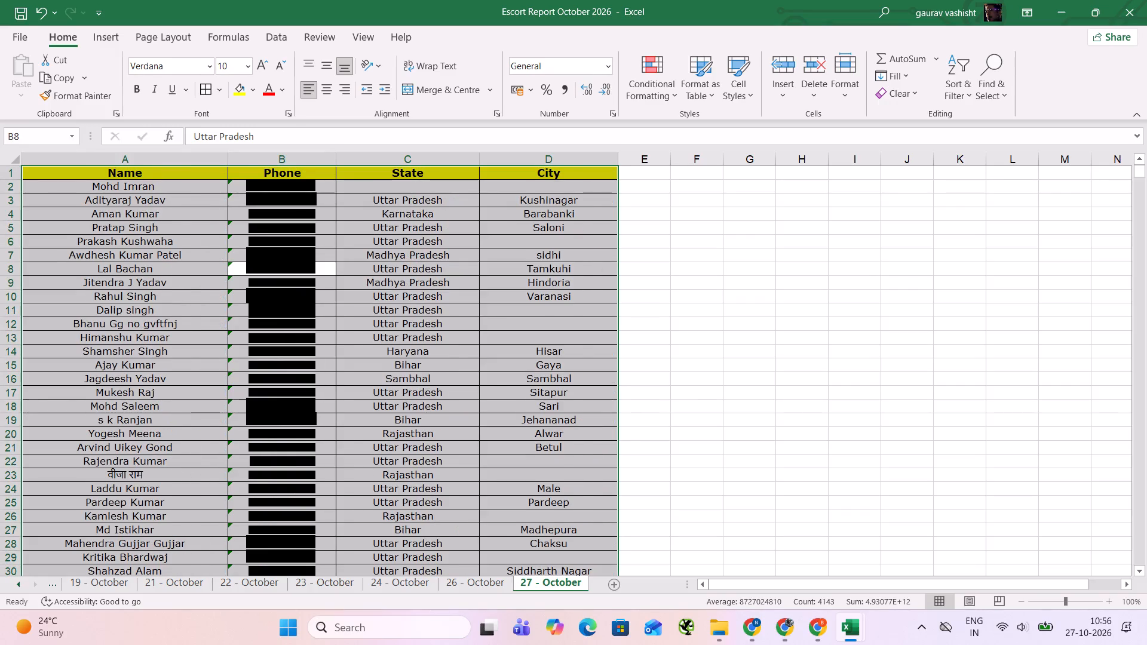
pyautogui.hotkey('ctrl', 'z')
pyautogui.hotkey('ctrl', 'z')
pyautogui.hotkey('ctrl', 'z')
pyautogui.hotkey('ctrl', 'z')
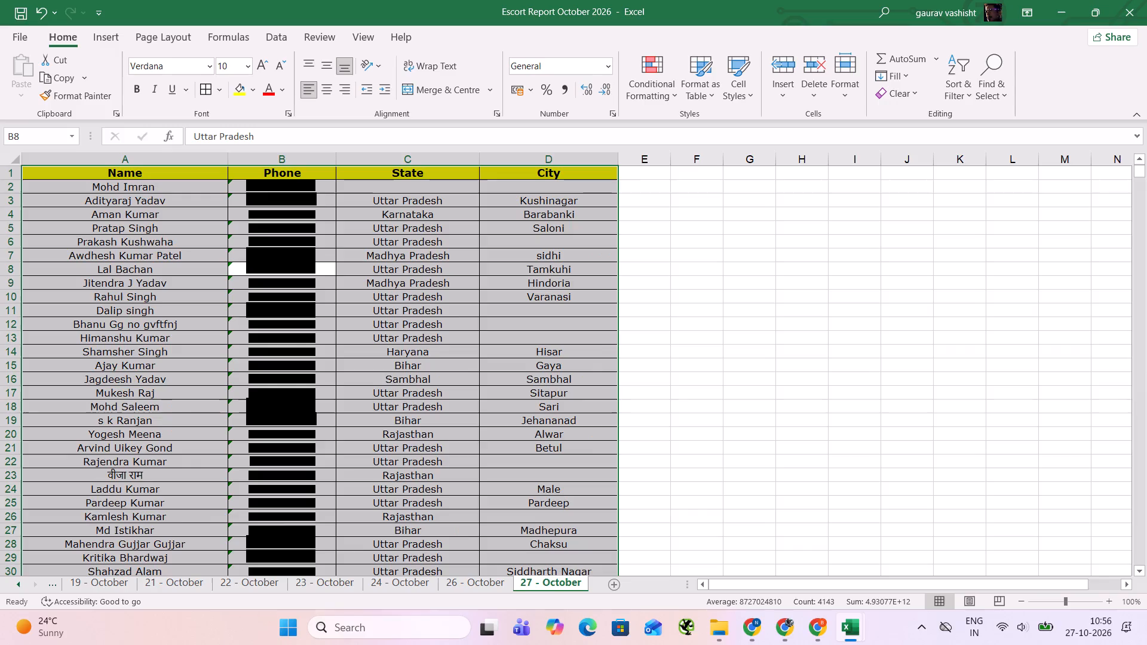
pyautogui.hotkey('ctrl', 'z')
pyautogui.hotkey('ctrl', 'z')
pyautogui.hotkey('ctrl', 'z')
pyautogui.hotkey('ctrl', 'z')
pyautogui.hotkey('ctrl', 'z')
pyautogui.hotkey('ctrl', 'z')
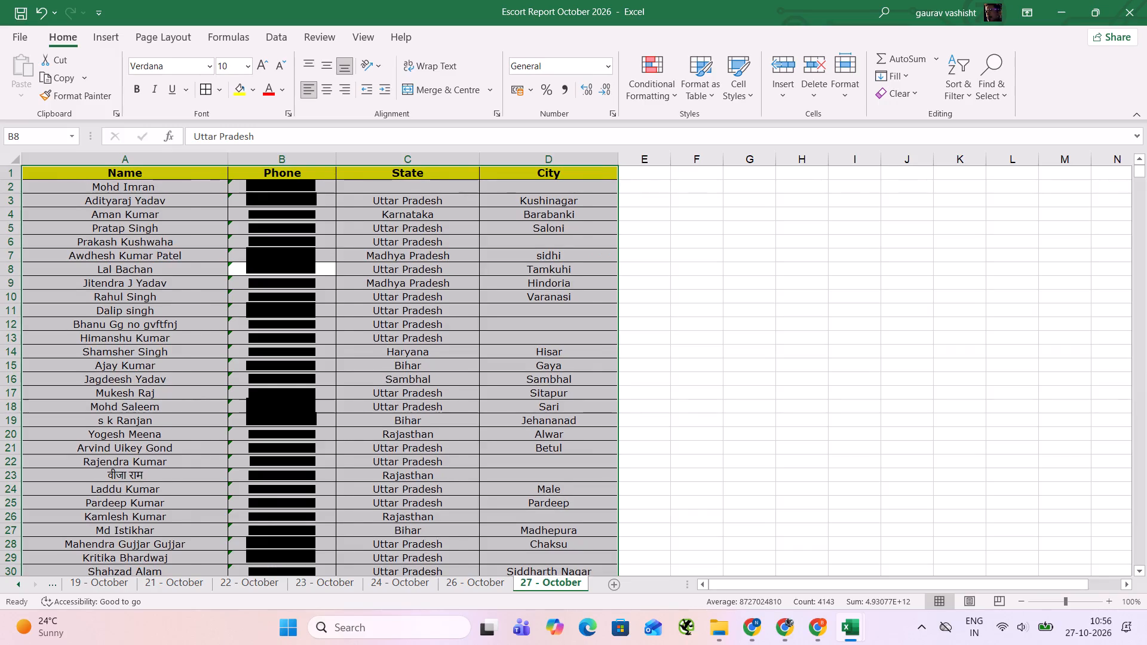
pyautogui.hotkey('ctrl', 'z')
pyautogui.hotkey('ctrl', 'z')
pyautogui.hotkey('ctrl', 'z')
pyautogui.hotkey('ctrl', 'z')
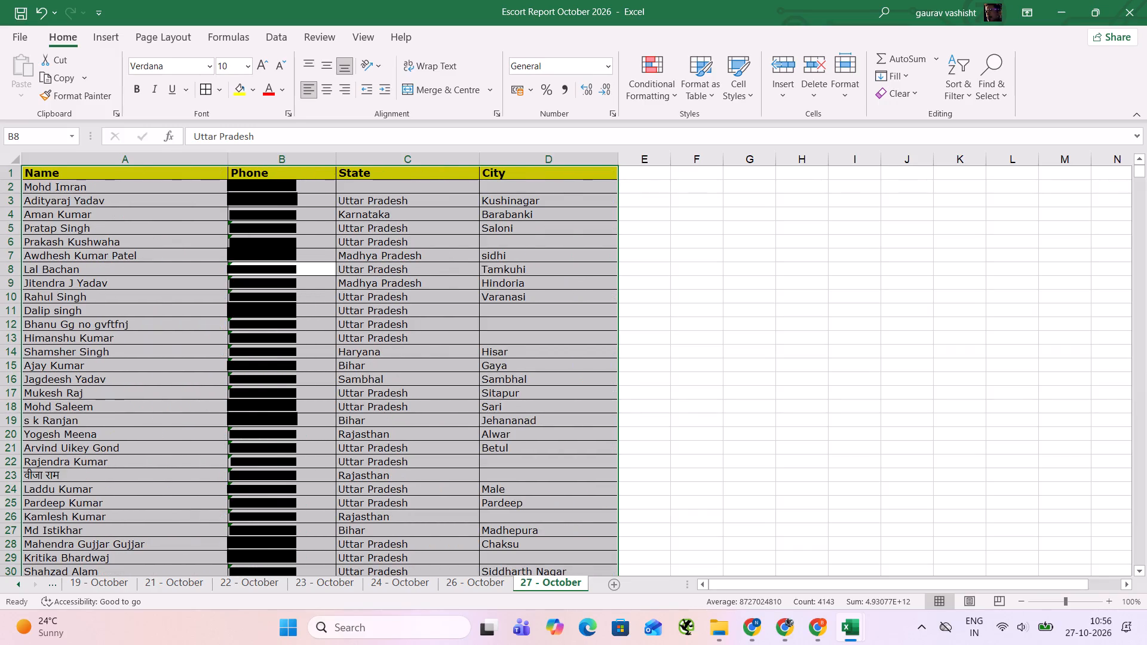
# Set the whole leads table to middle vertical alignment.
pyautogui.click(329, 66)
pyautogui.click(316, 259)
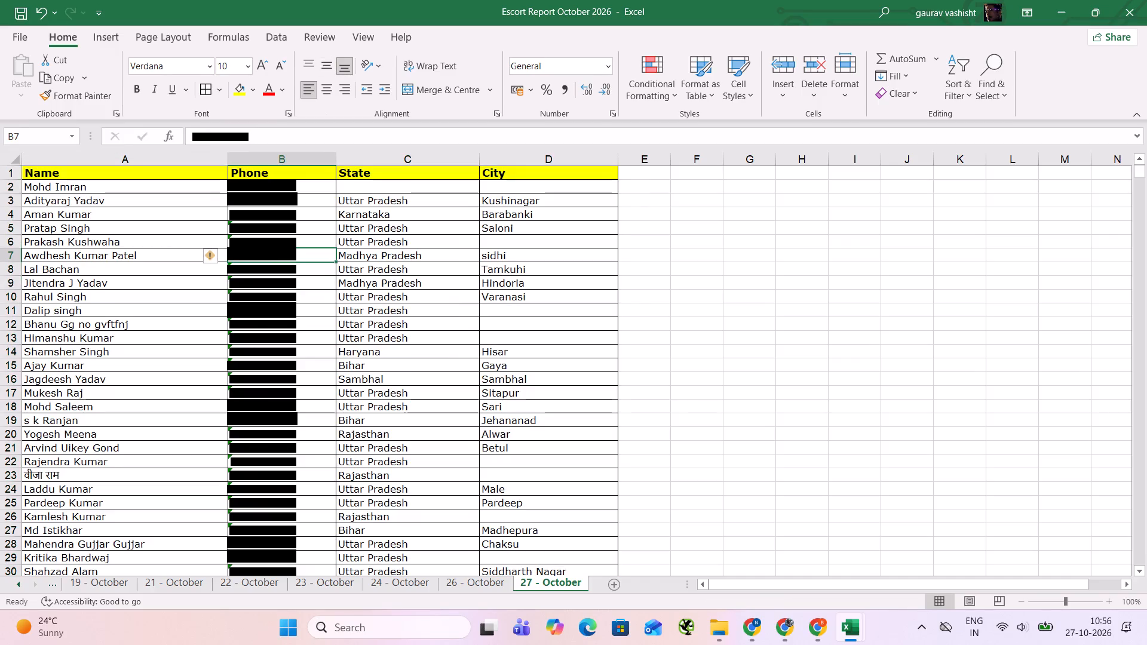
# Add filters to the table's header row by filtering on the State header cell's icon.
pyautogui.click(362, 173)
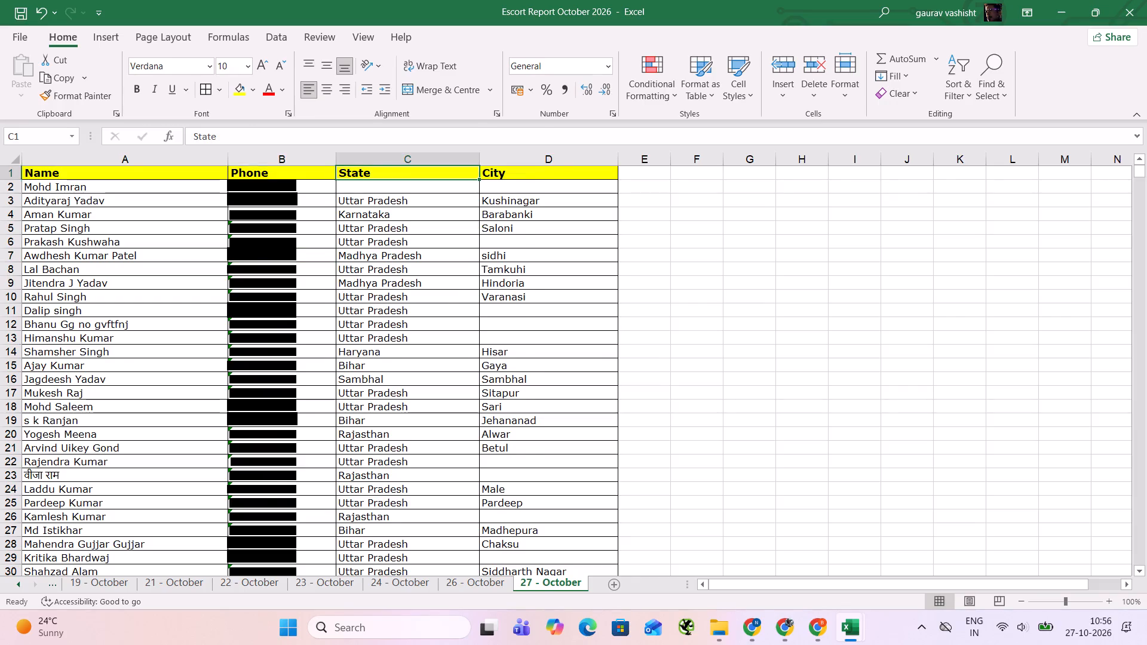
pyautogui.rightClick(362, 173)
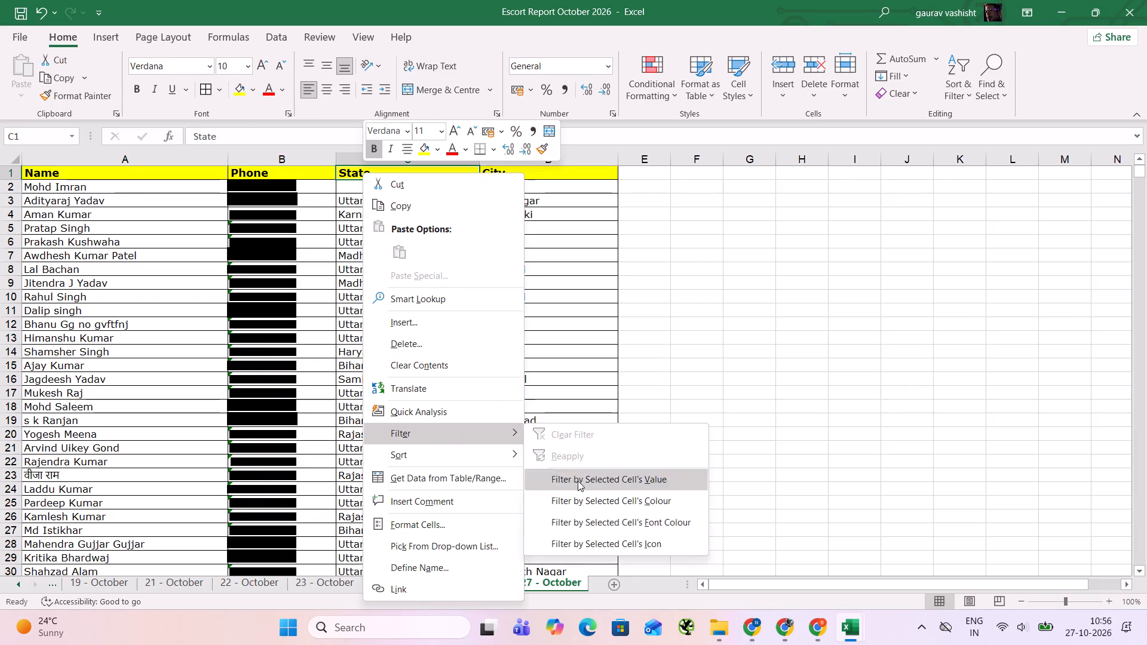
pyautogui.click(586, 546)
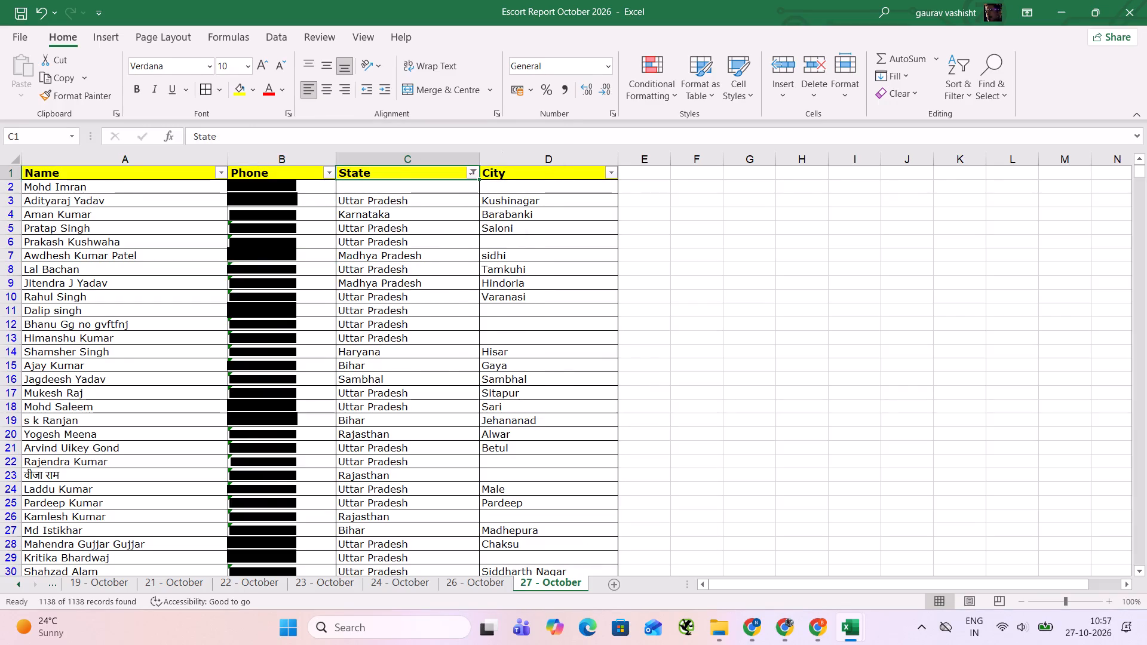
# Filter the State column to Chandigarh and replace that lead's state with Punjab.
pyautogui.click(473, 177)
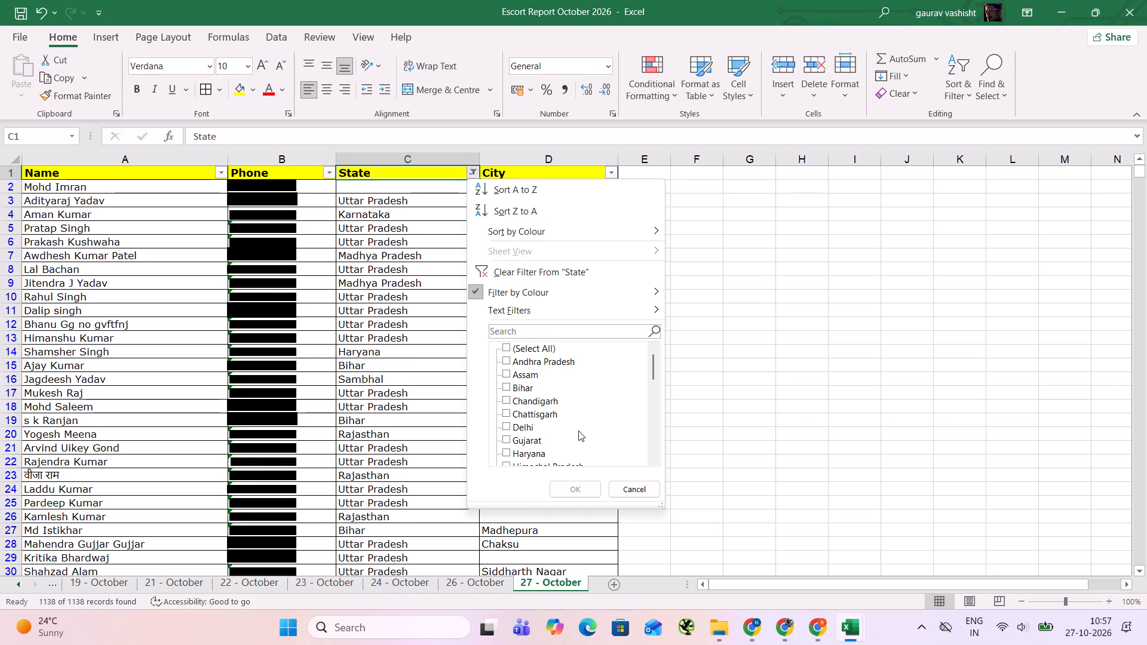
pyautogui.click(542, 401)
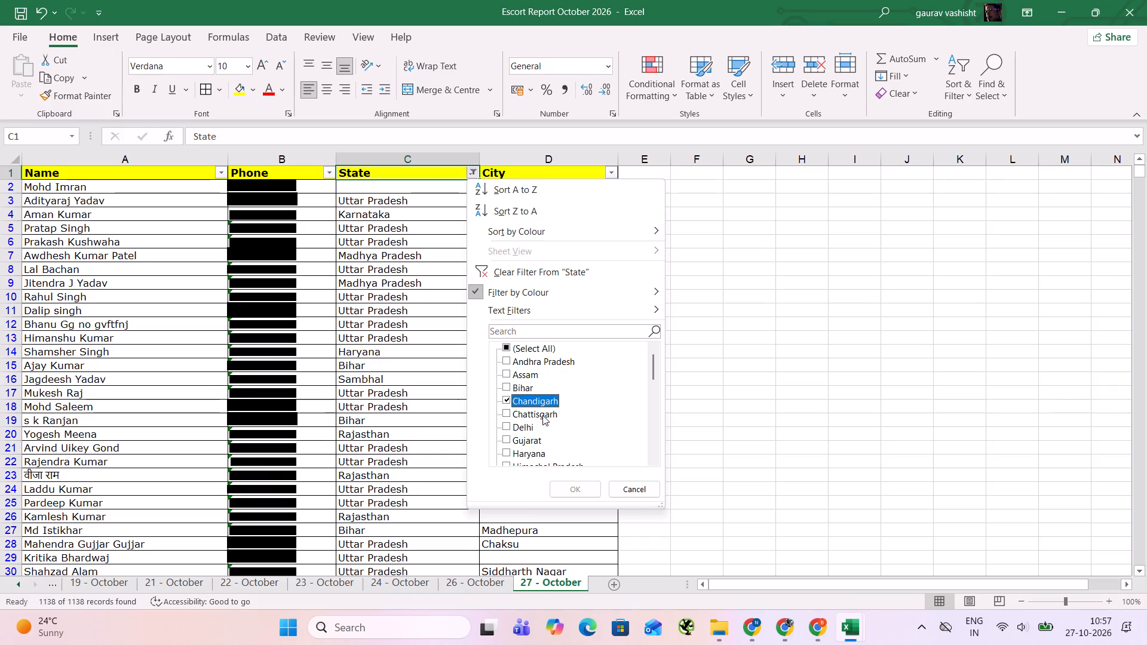
pyautogui.click(569, 484)
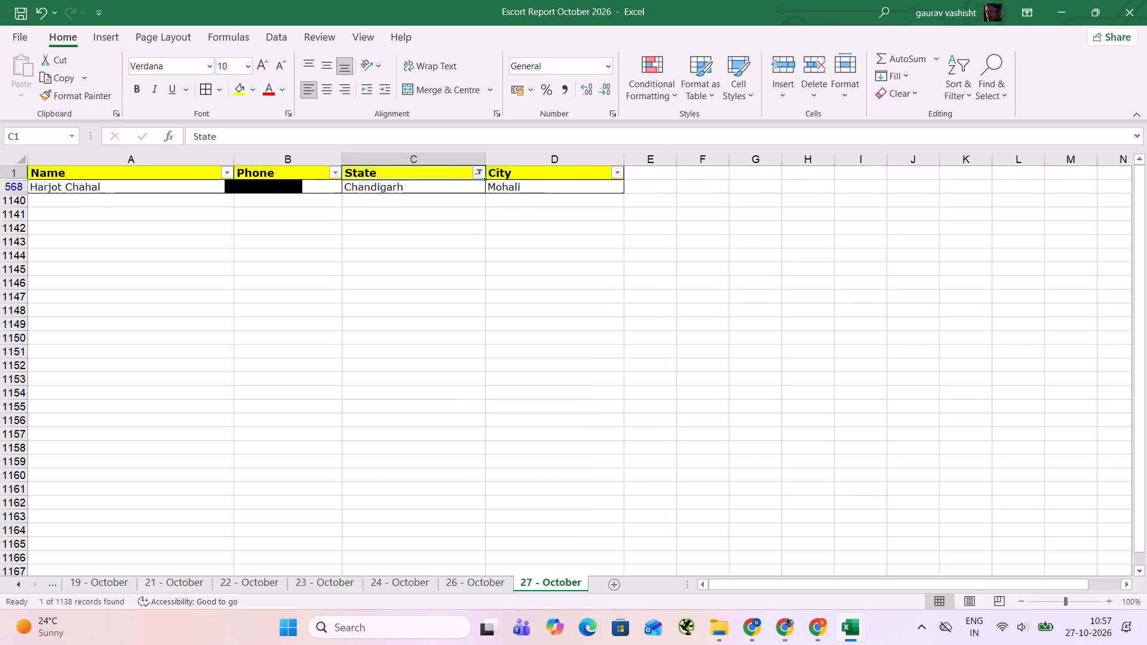
pyautogui.click(414, 189)
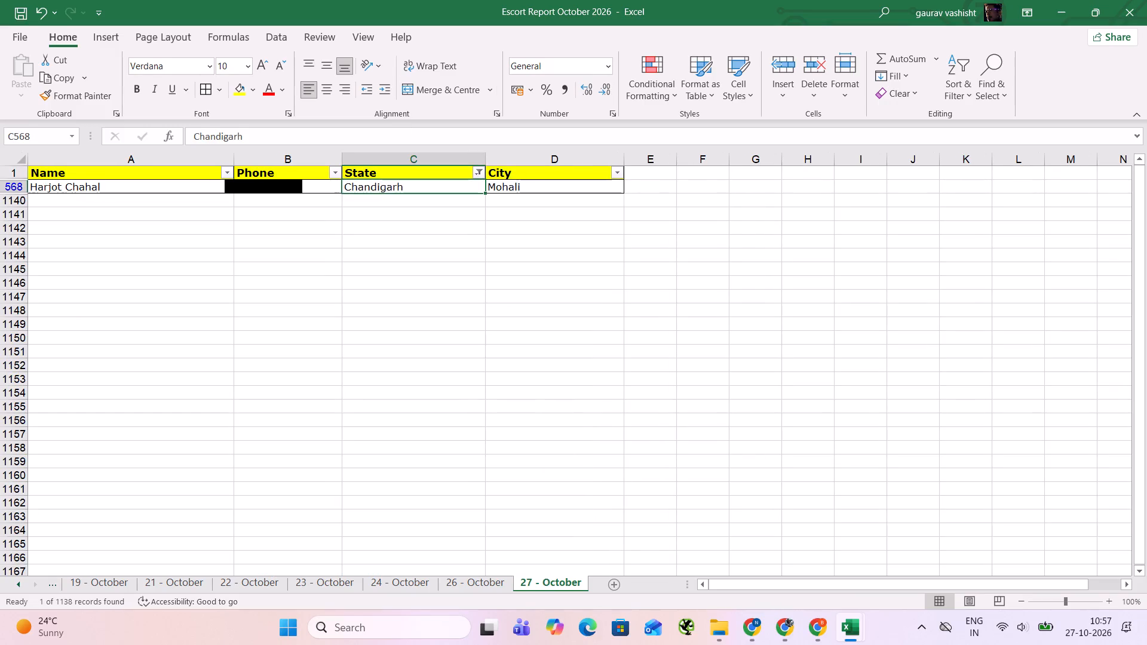
pyautogui.write('Punjab')
# Filter the State column to Jharkhabd and Jharkhand, and fill all the filtered State cells with Jharkhand.
pyautogui.click(479, 170)
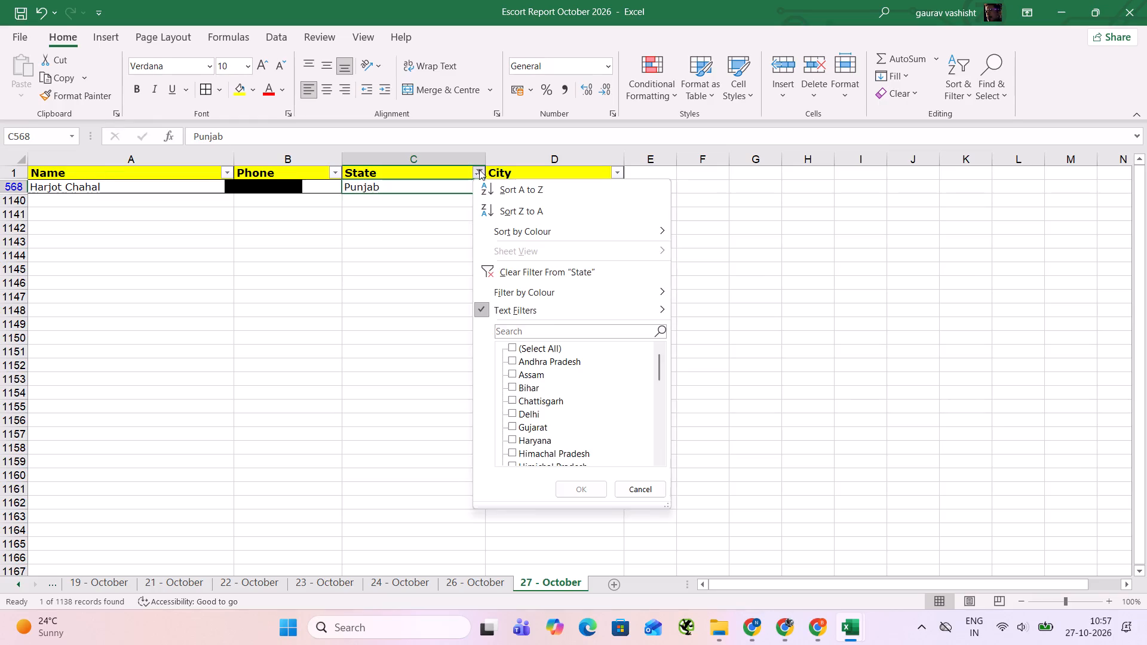
pyautogui.click(660, 401)
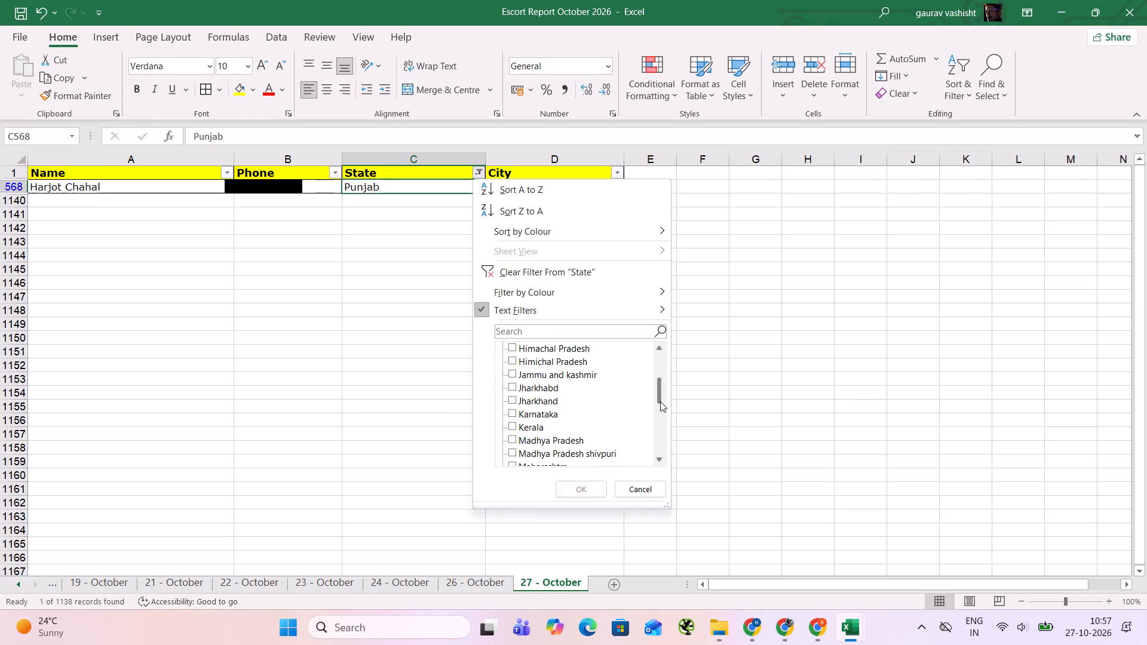
pyautogui.click(536, 389)
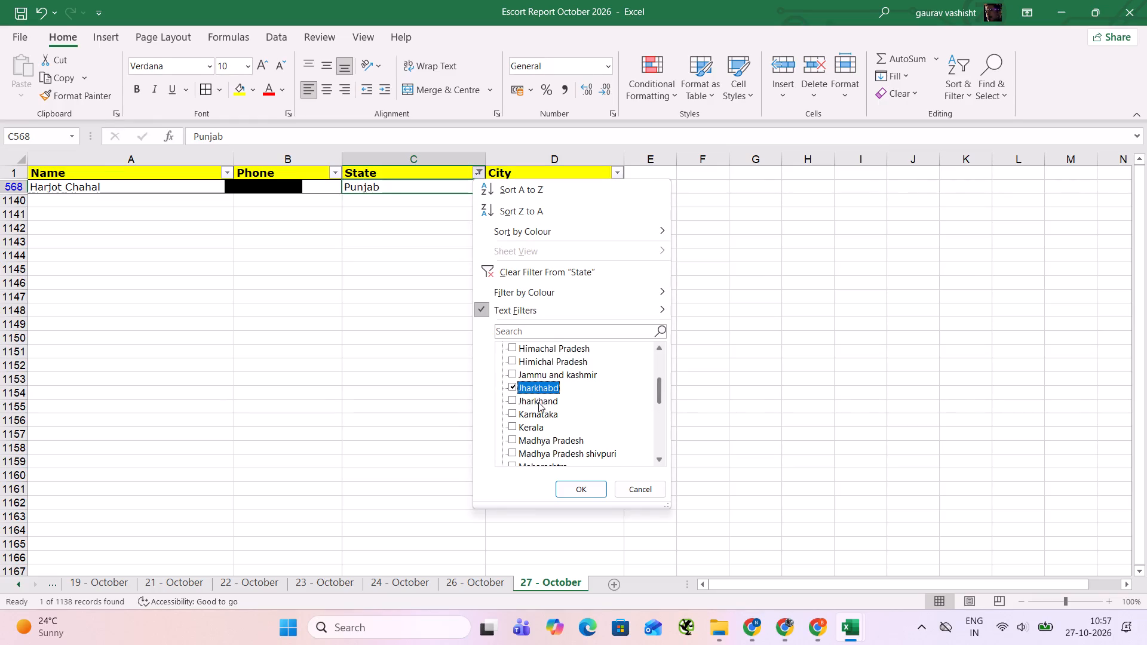
pyautogui.click(539, 406)
pyautogui.click(583, 487)
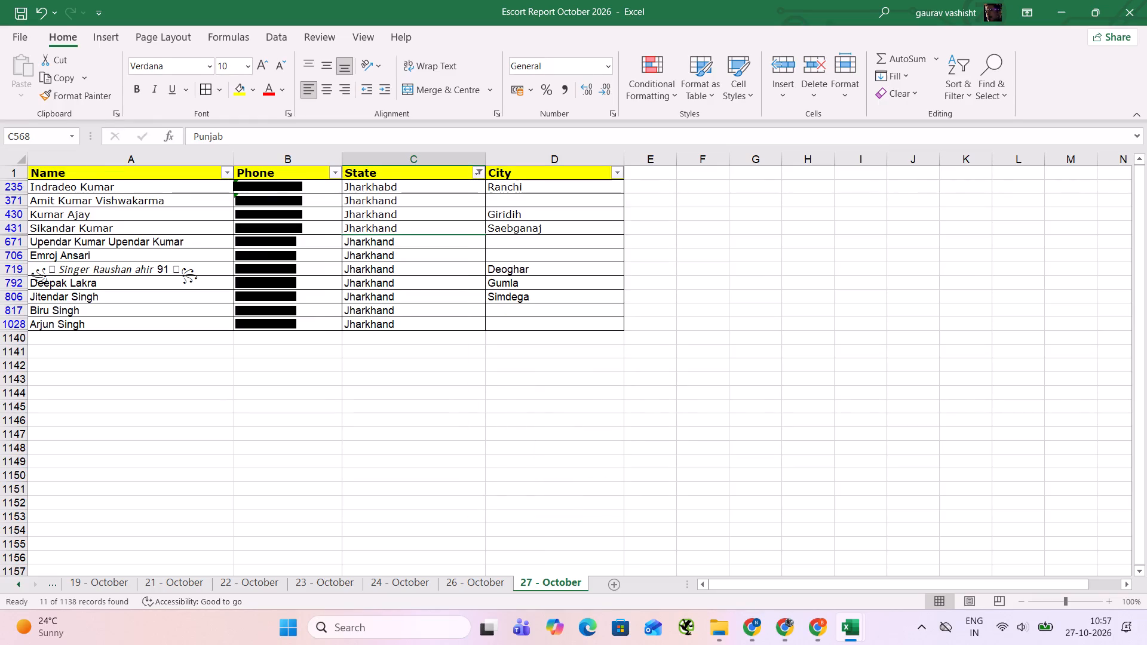
pyautogui.click(411, 243)
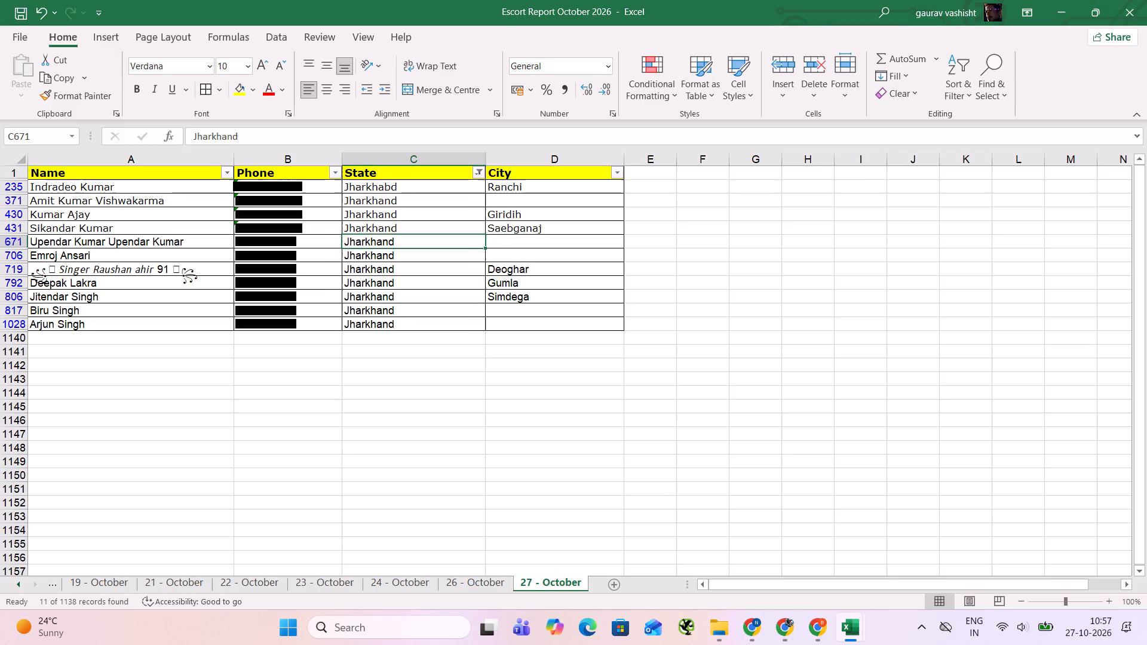
pyautogui.click(410, 226)
pyautogui.hotkey('ctrl', 'c')
pyautogui.press('Up')
pyautogui.press('Up')
pyautogui.press('Up')
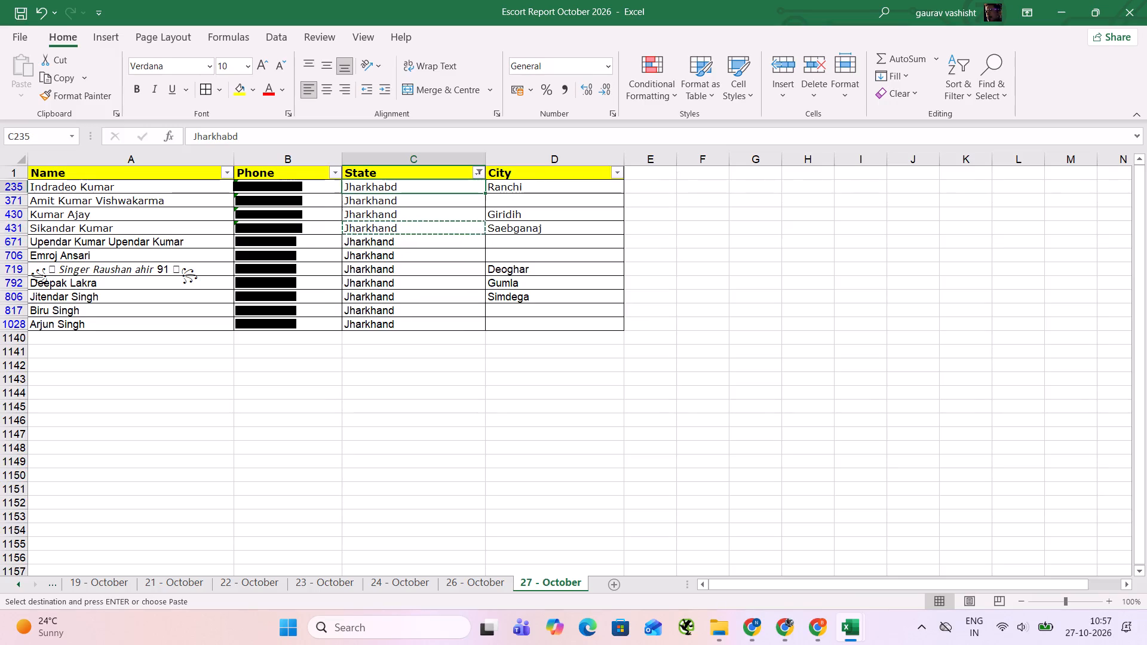
pyautogui.hotkey('ctrl', 'v')
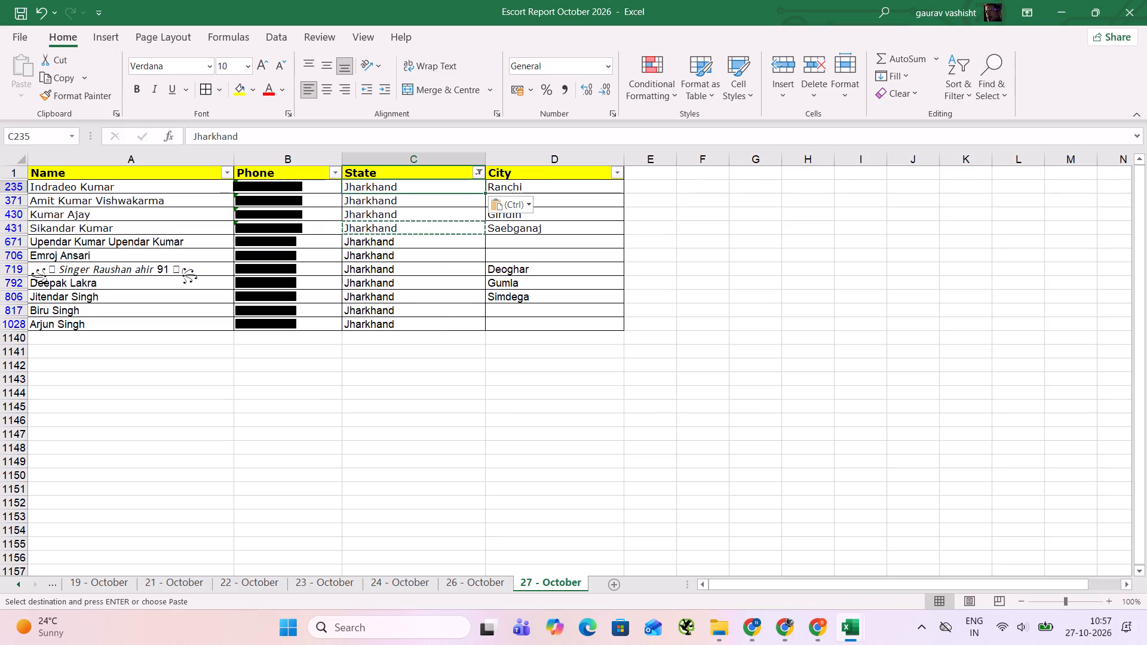
pyautogui.hotkey('ctrl', 'shift', 'Down')
pyautogui.hotkey('ctrl', 'd')
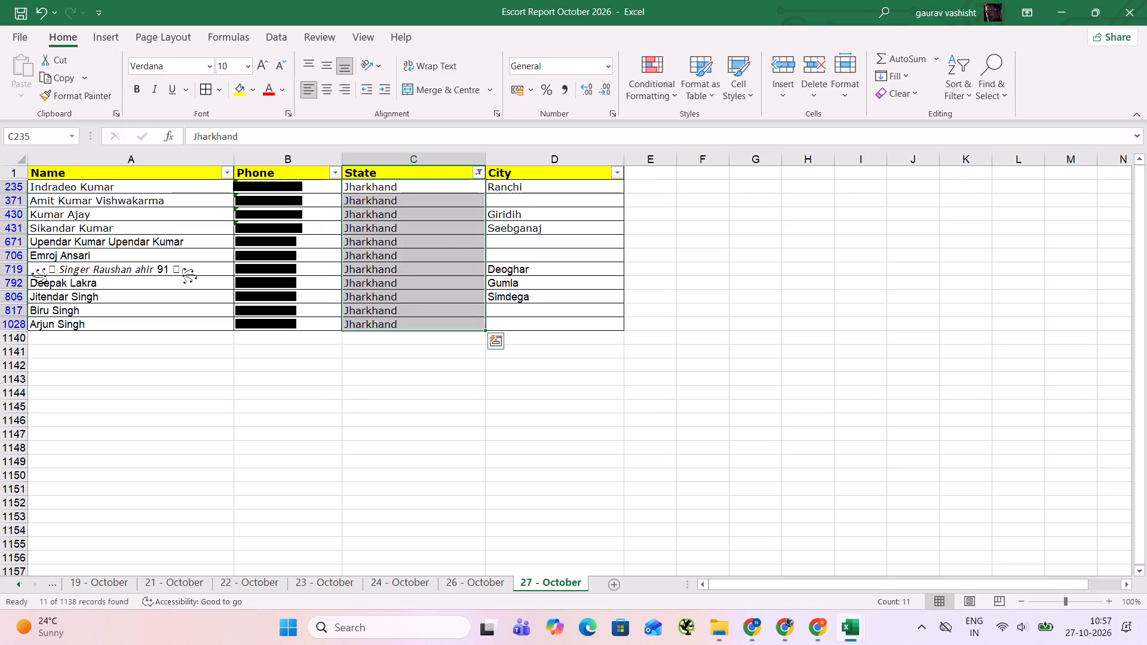
# Filter the State column to Madhya Pradesh and Madhya Pradesh shivpuri, clearing the Jharkhand selection.
pyautogui.click(473, 176)
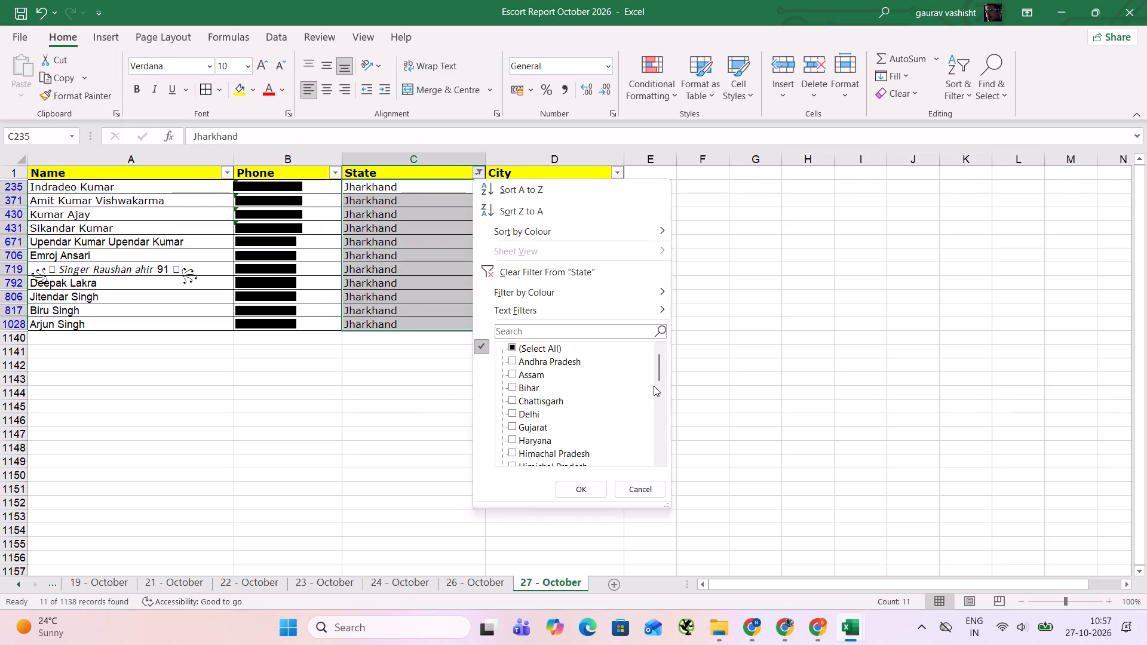
pyautogui.click(666, 386)
pyautogui.click(664, 389)
pyautogui.click(530, 380)
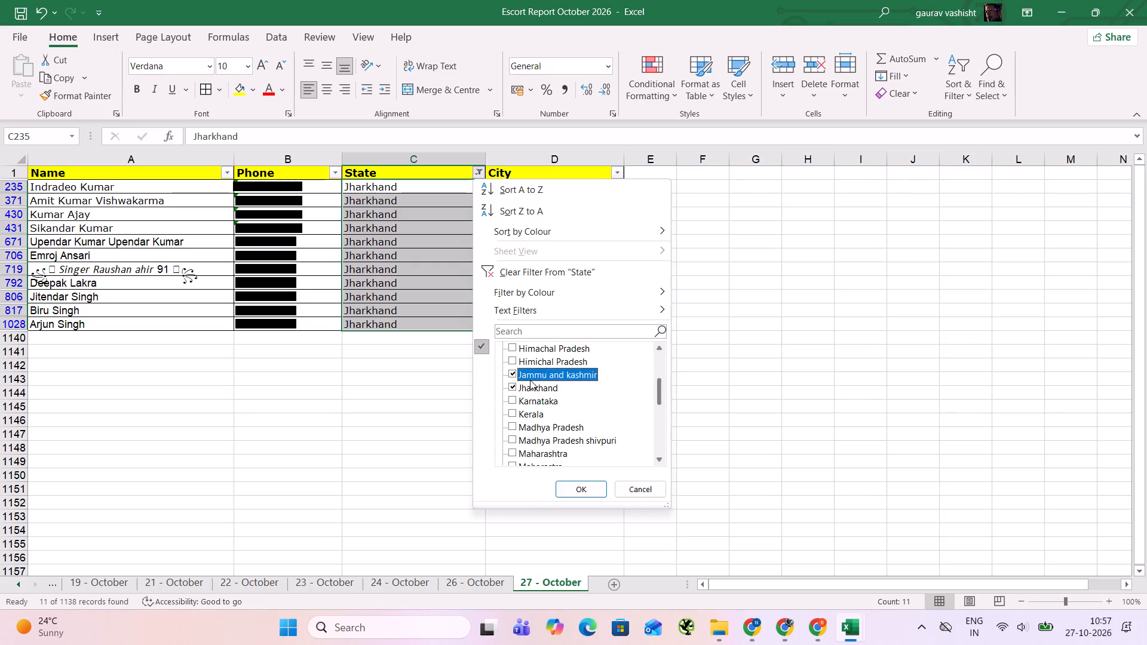
pyautogui.click(530, 385)
pyautogui.click(532, 380)
pyautogui.click(532, 380)
pyautogui.click(559, 435)
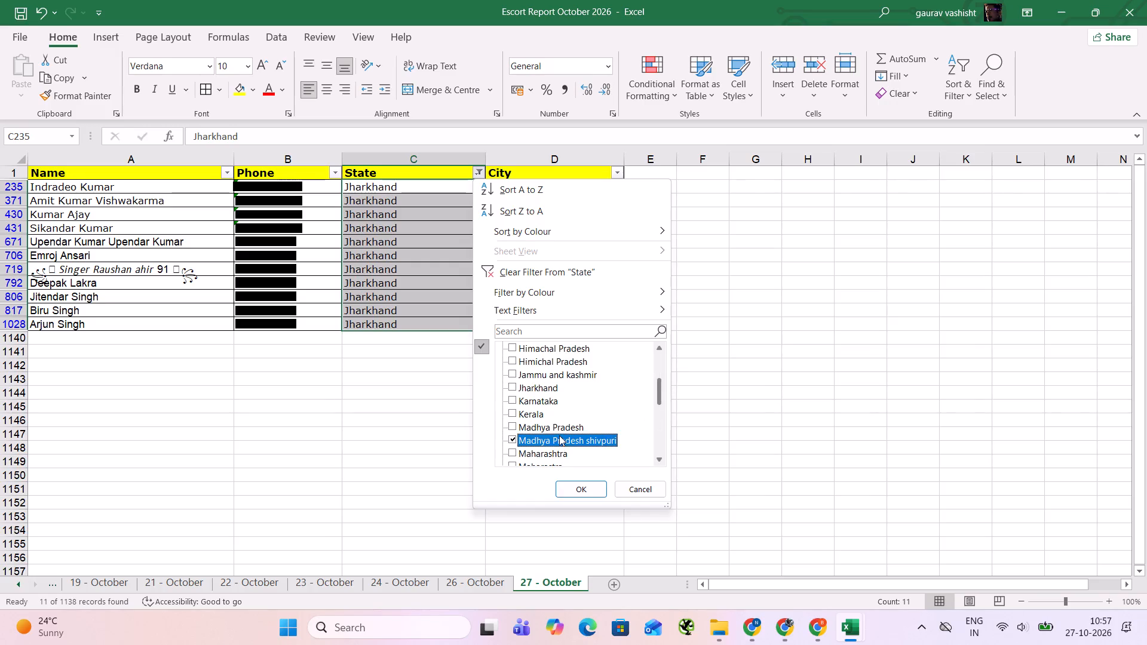
pyautogui.click(560, 426)
pyautogui.click(658, 459)
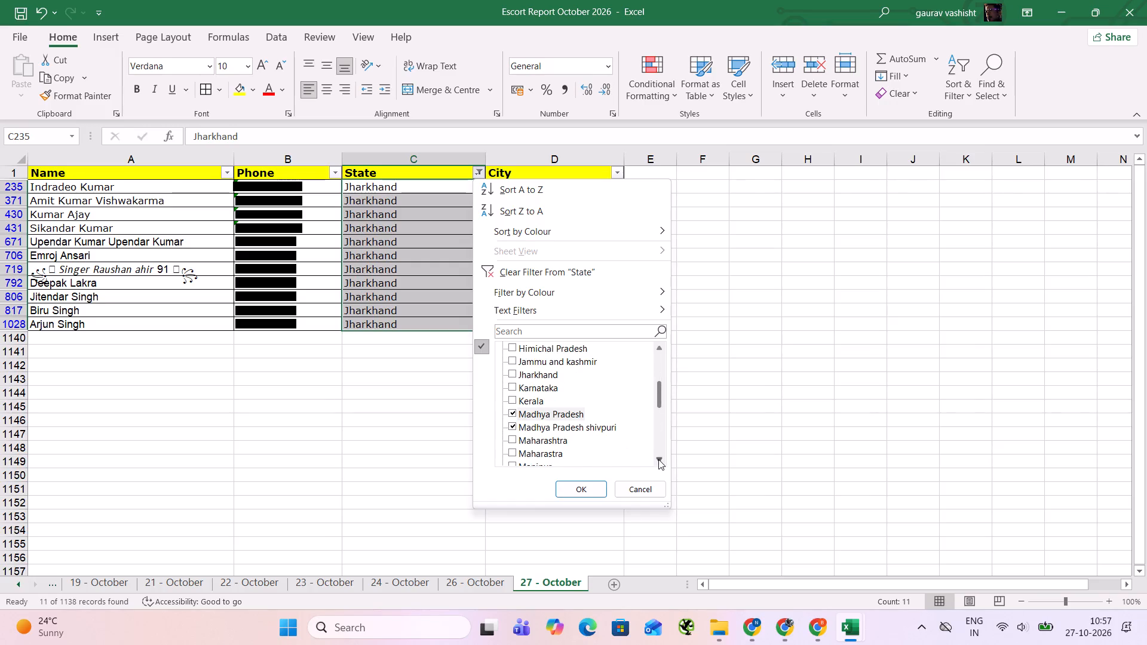
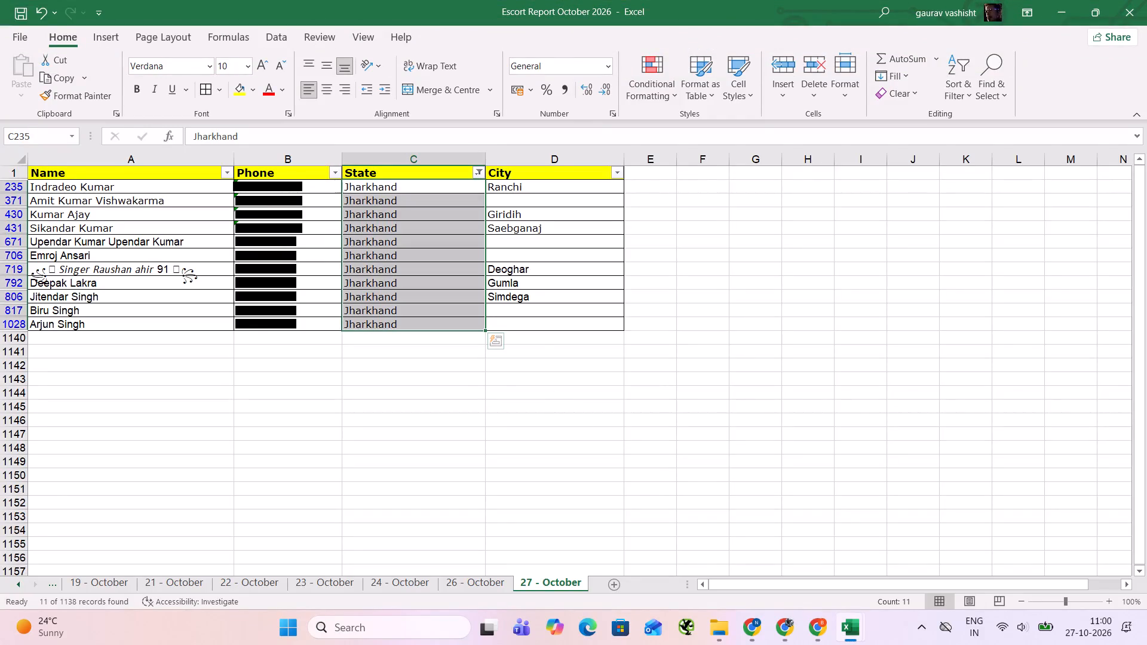
# Filter the State column to Madhya Pradesh and Madhya Pradesh shivpuri, and fill all the filtered State cells with Madhya Pradesh.
pyautogui.click(479, 178)
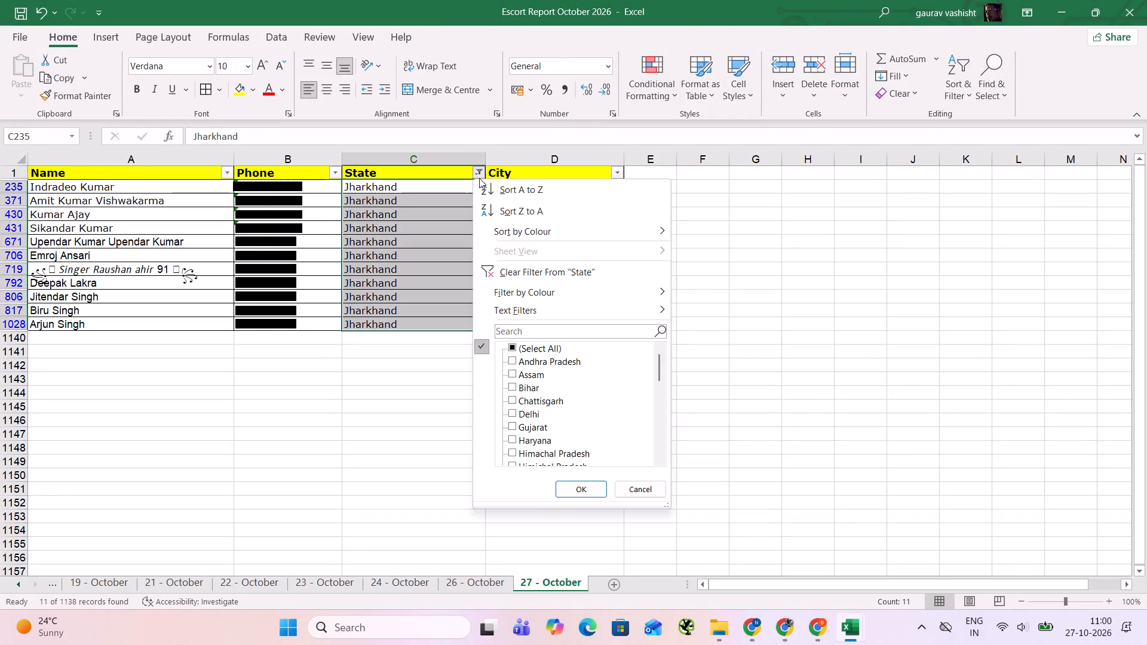
pyautogui.click(662, 396)
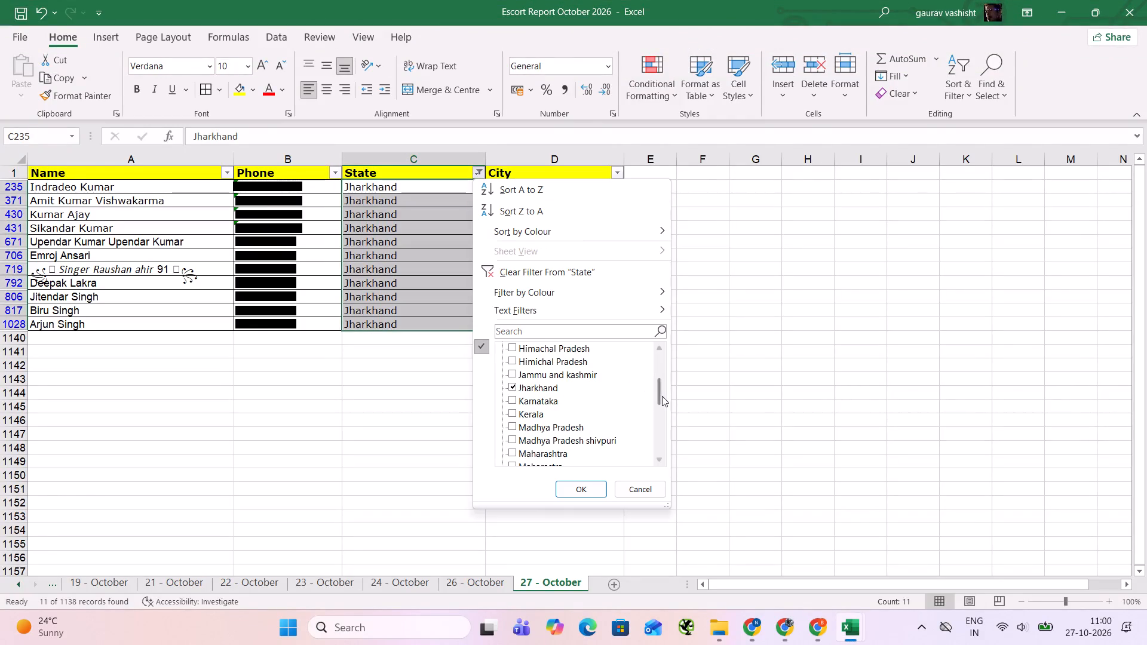
pyautogui.click(551, 388)
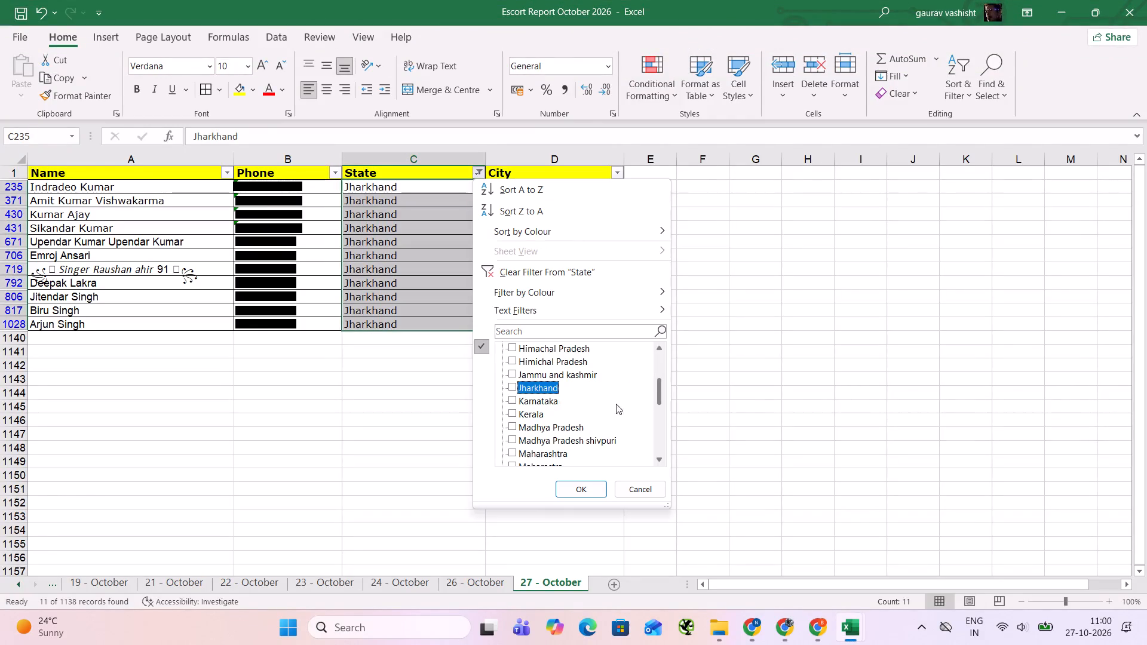
pyautogui.moveTo(659, 392); pyautogui.dragTo(658, 401)
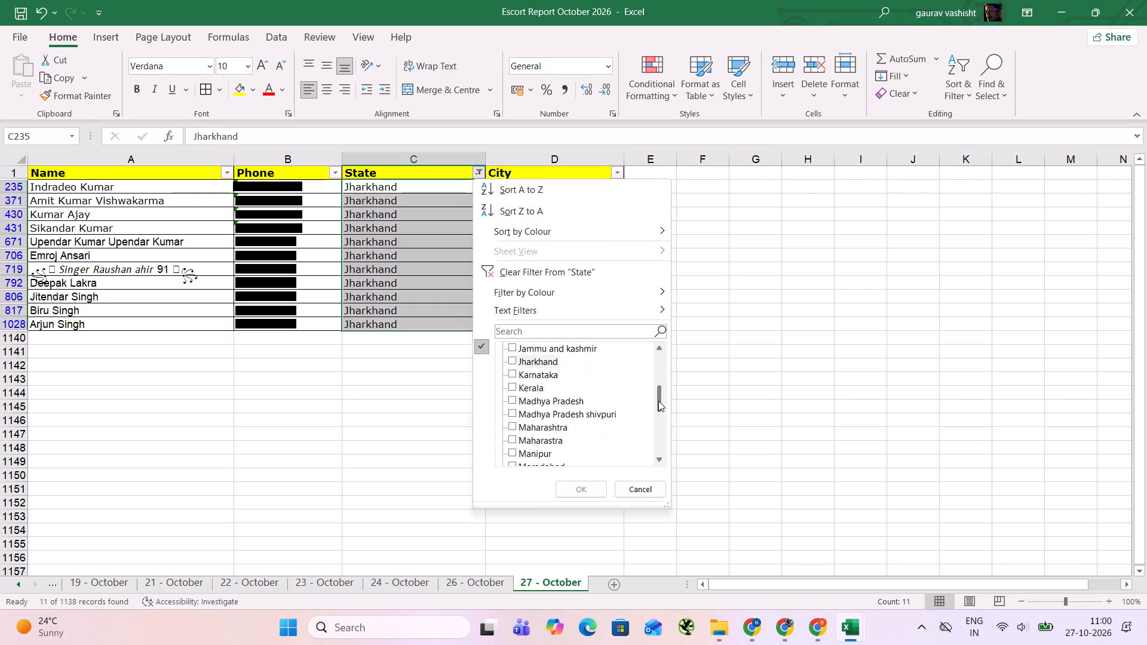
pyautogui.moveTo(658, 401); pyautogui.dragTo(657, 404)
pyautogui.click(553, 381)
pyautogui.click(557, 370)
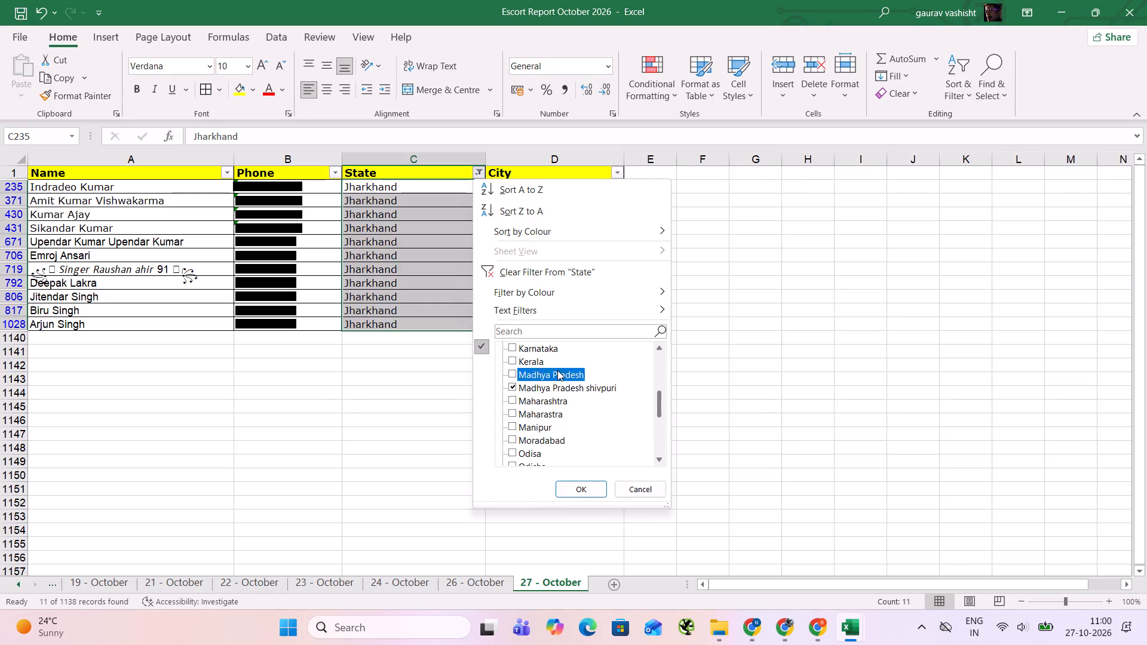
pyautogui.click(578, 489)
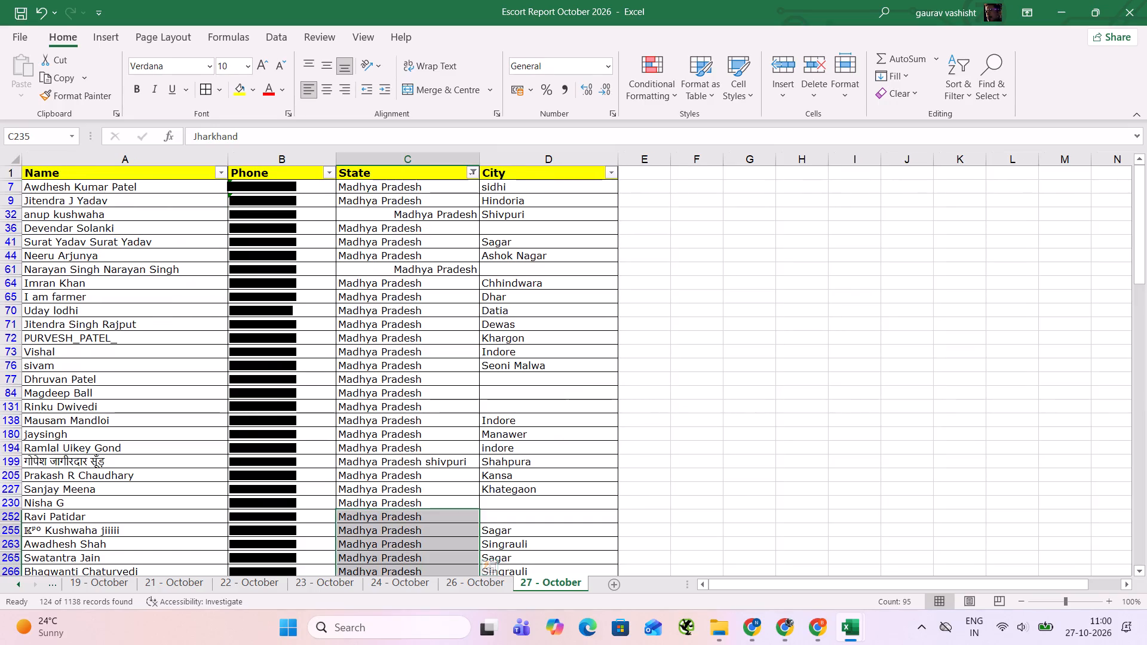
pyautogui.click(424, 192)
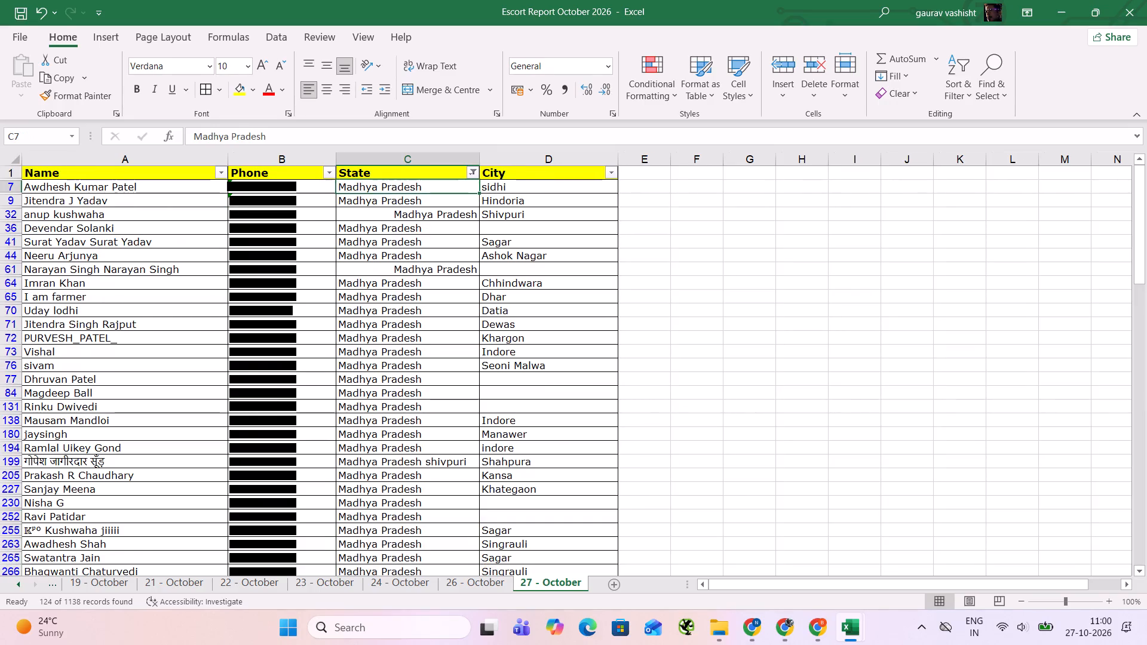
pyautogui.hotkey('ctrl', 'shift', 'Down')
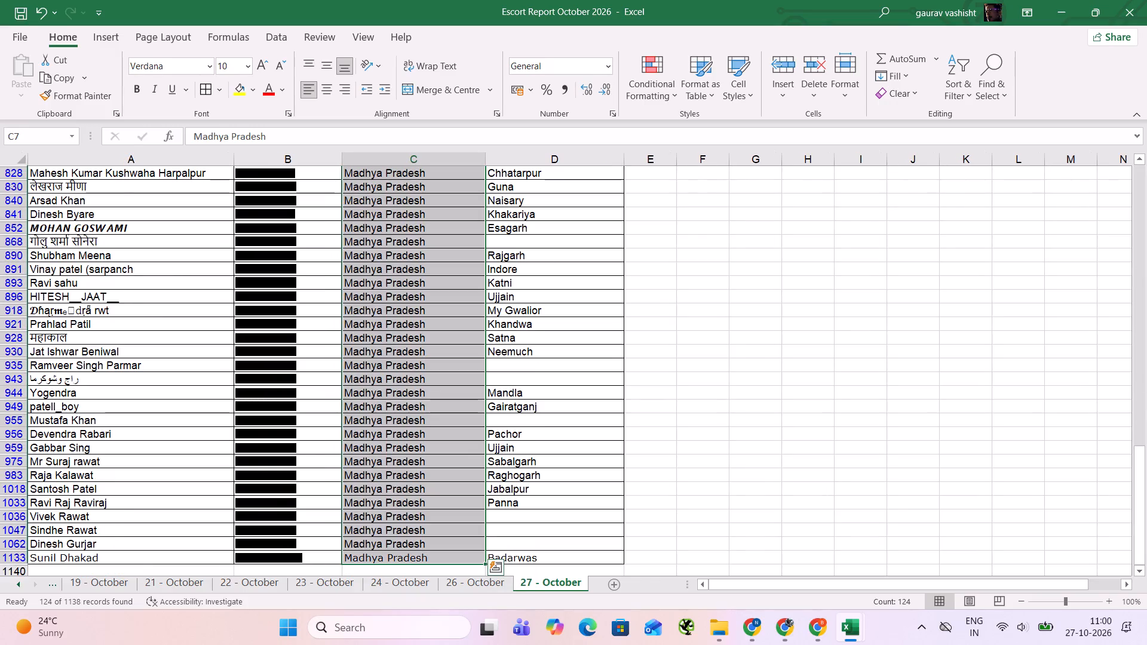
pyautogui.hotkey('ctrl', 'd')
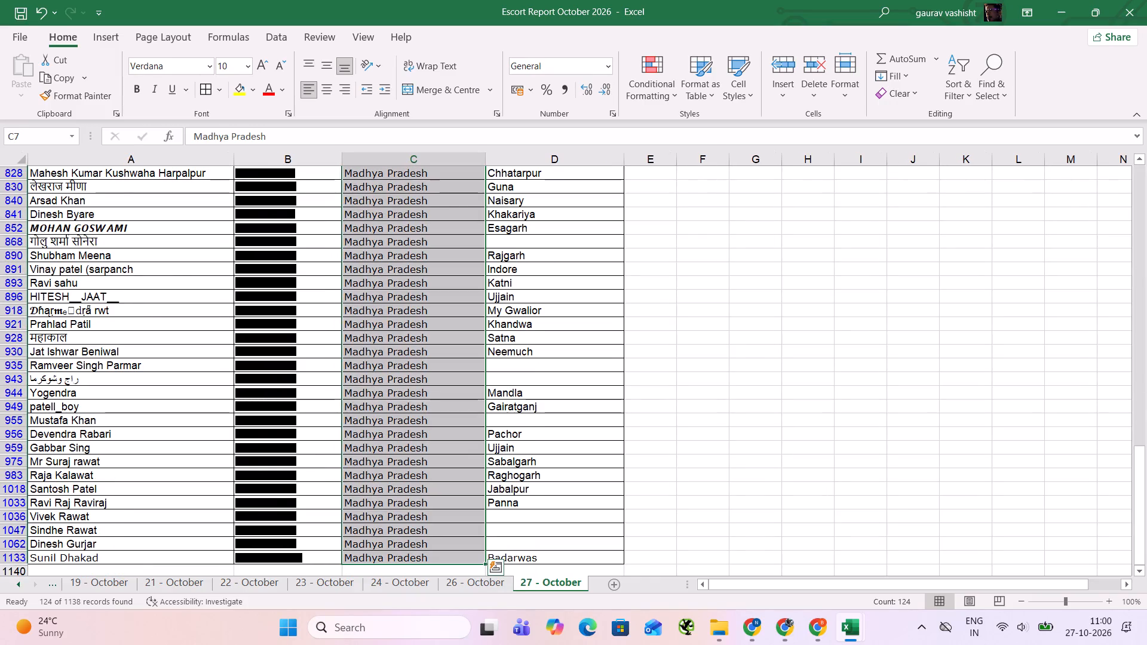
pyautogui.hotkey('ctrl', 'd')
pyautogui.press('Up')
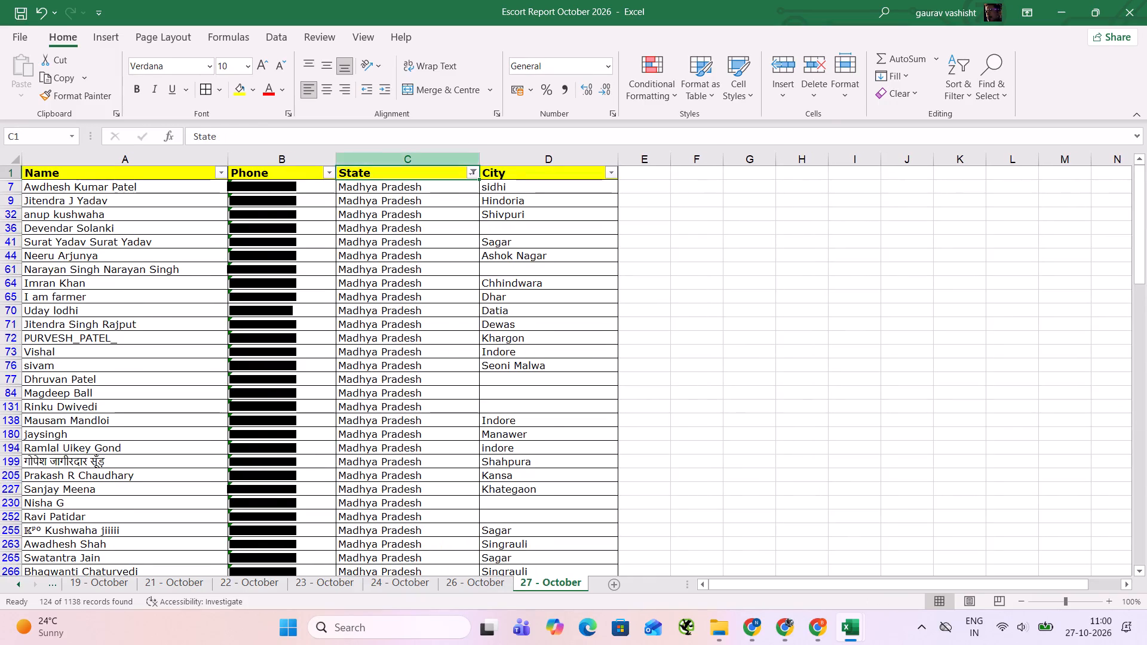
# Filter the State column to Maharashtra and Maharastra, and fill all the filtered State cells with Maharashtra.
pyautogui.click(474, 170)
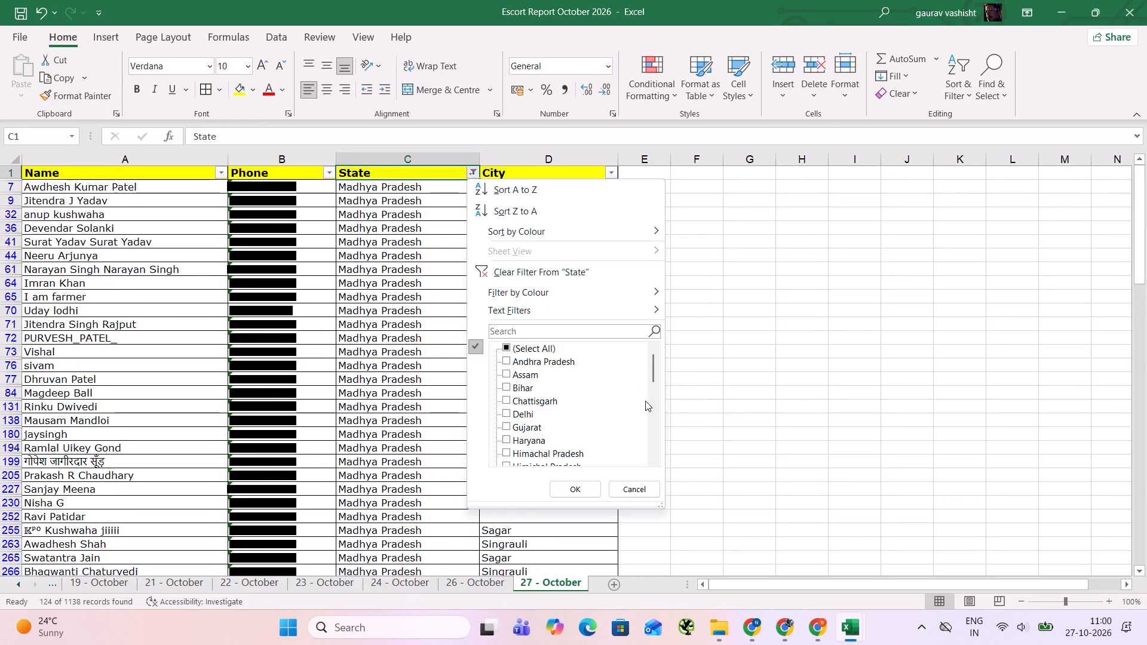
pyautogui.click(653, 404)
pyautogui.moveTo(655, 404); pyautogui.dragTo(652, 420)
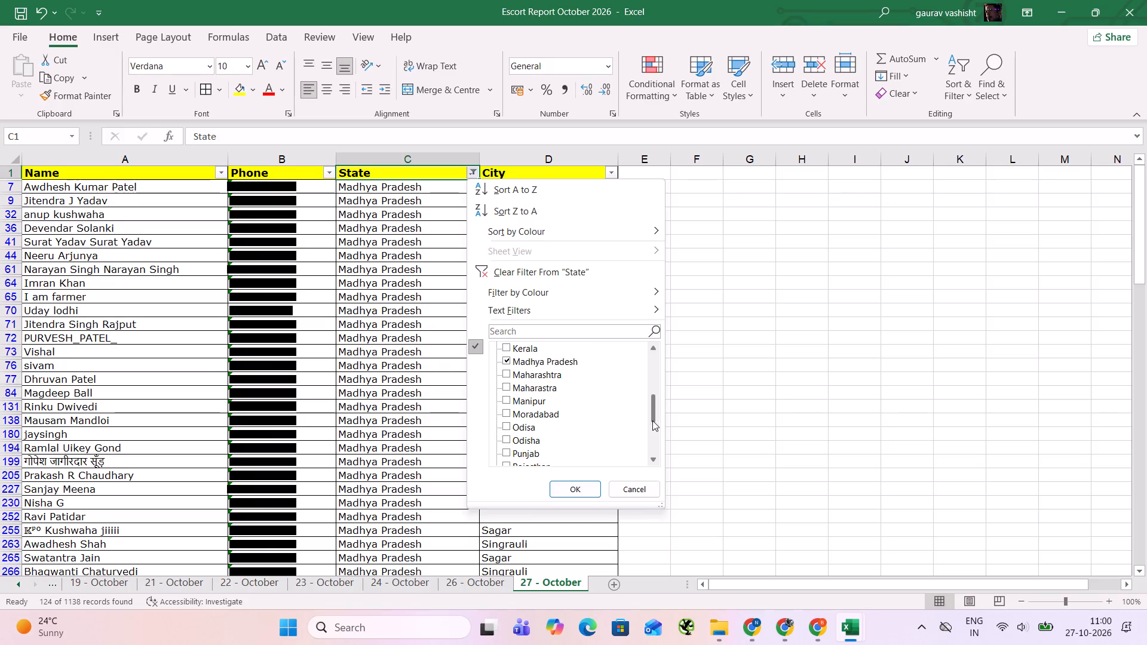
pyautogui.click(541, 363)
pyautogui.click(542, 374)
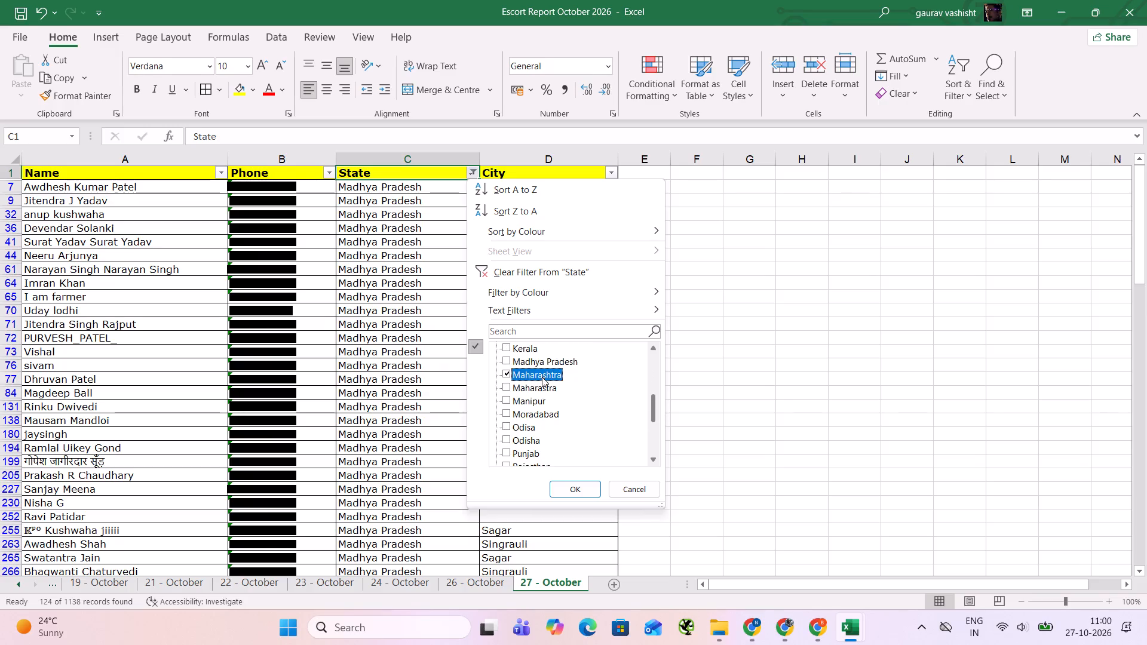
pyautogui.moveTo(542, 377); pyautogui.dragTo(547, 388)
pyautogui.click(556, 395)
pyautogui.click(544, 390)
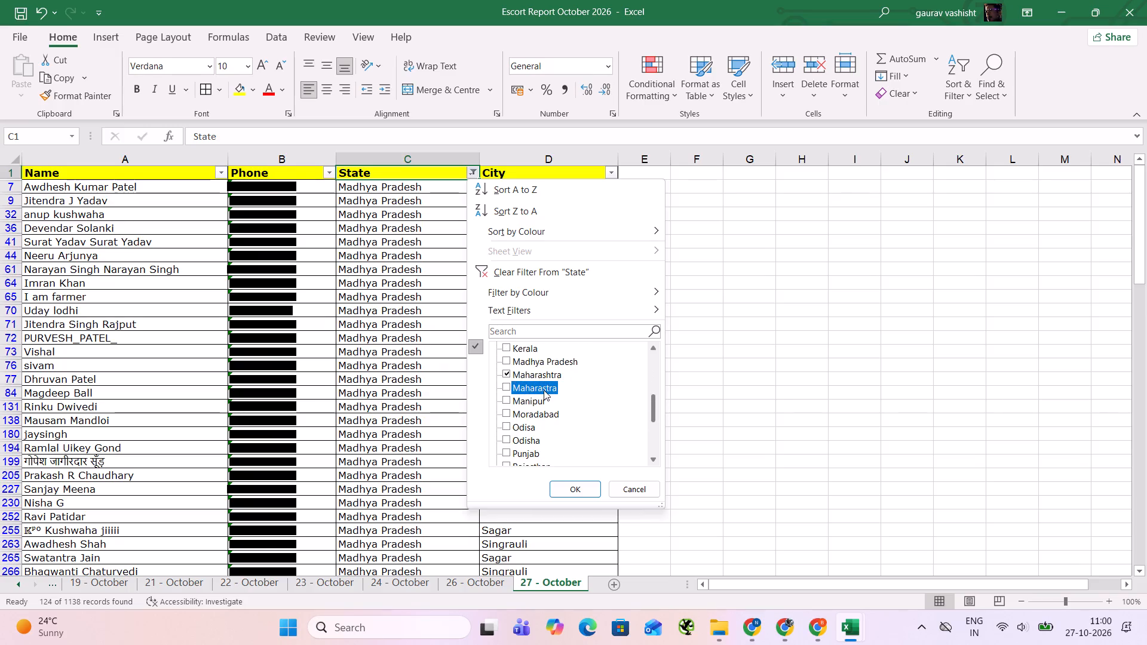
pyautogui.click(571, 492)
pyautogui.click(425, 189)
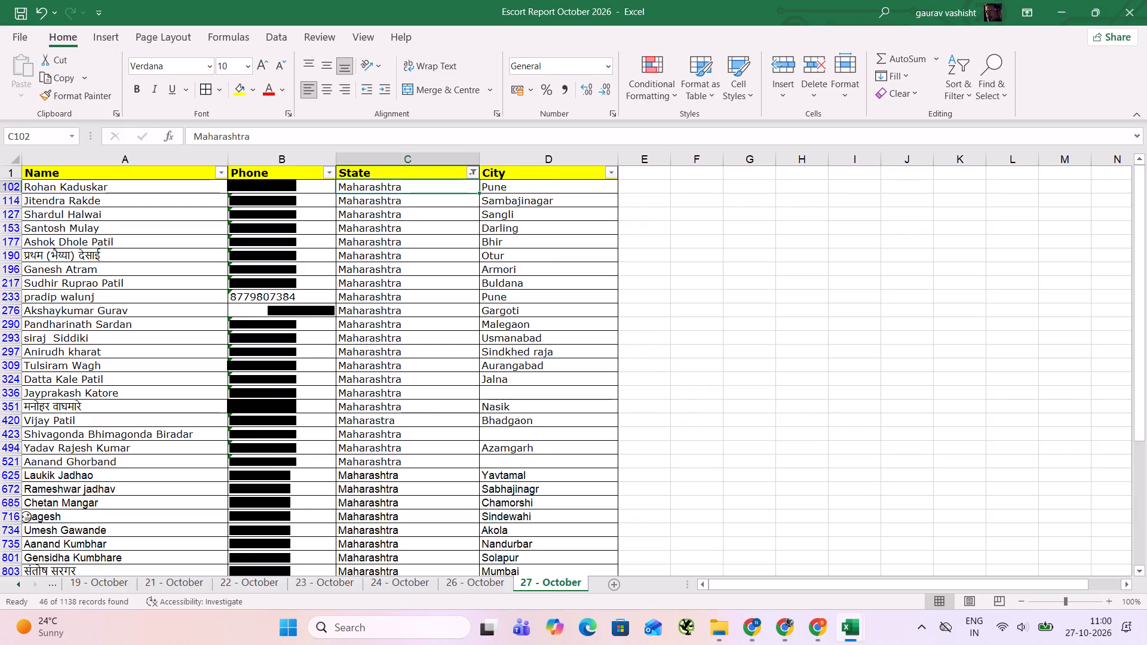
pyautogui.hotkey('ctrl', 'shift', 'Down')
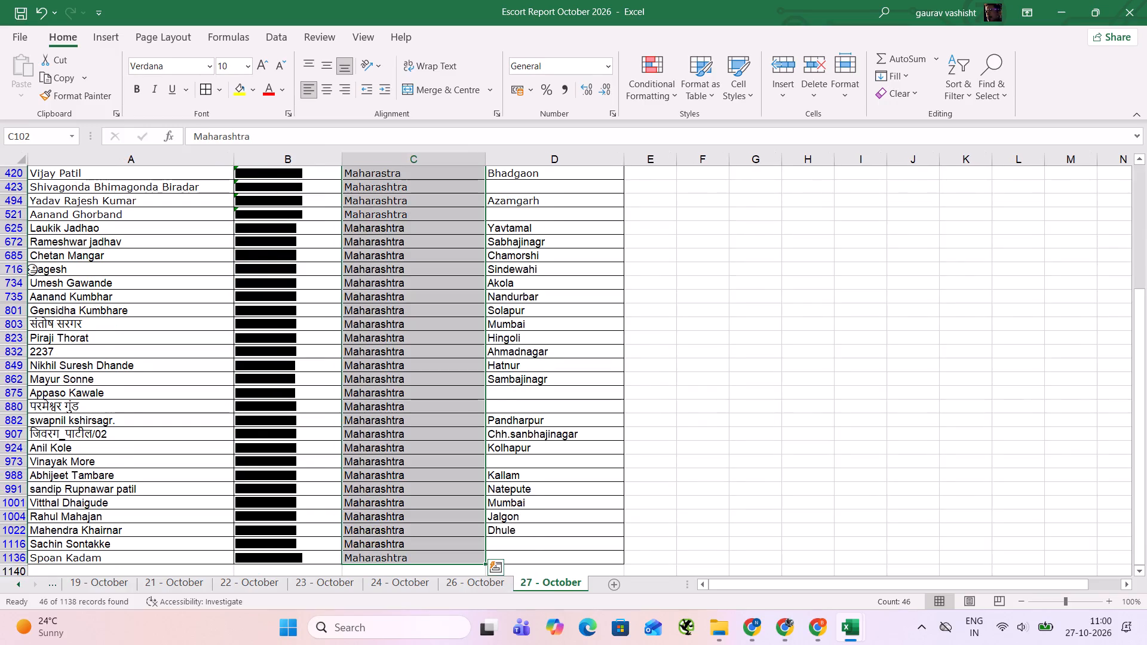
pyautogui.hotkey('ctrl', 'd')
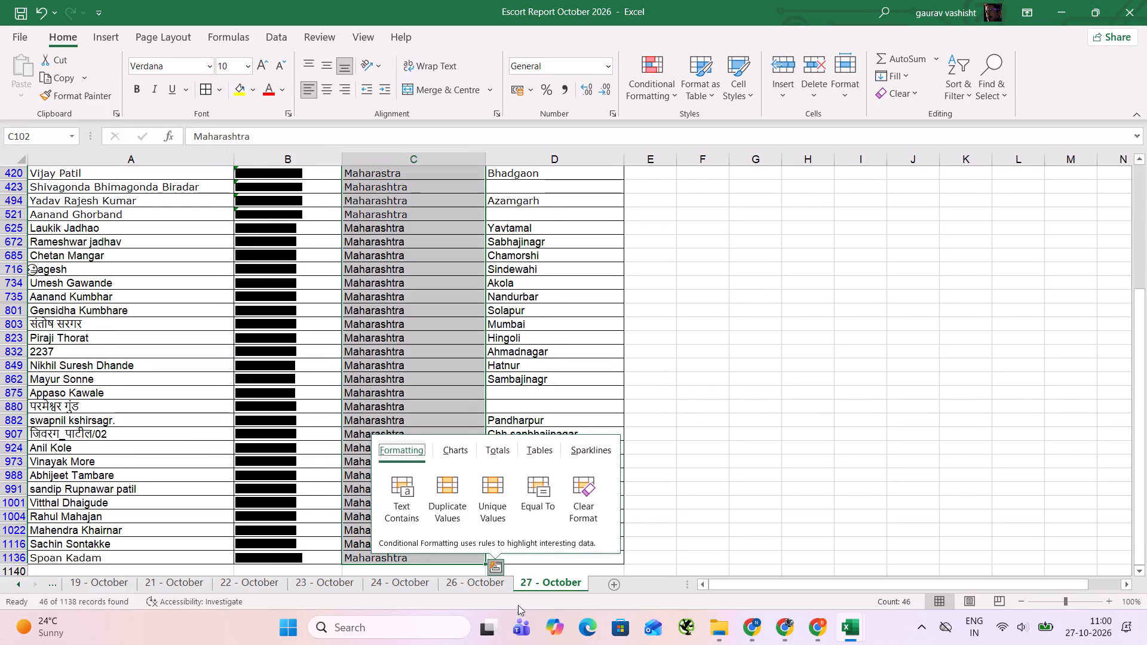
pyautogui.click(496, 568)
pyautogui.hotkey('ctrl', 'd')
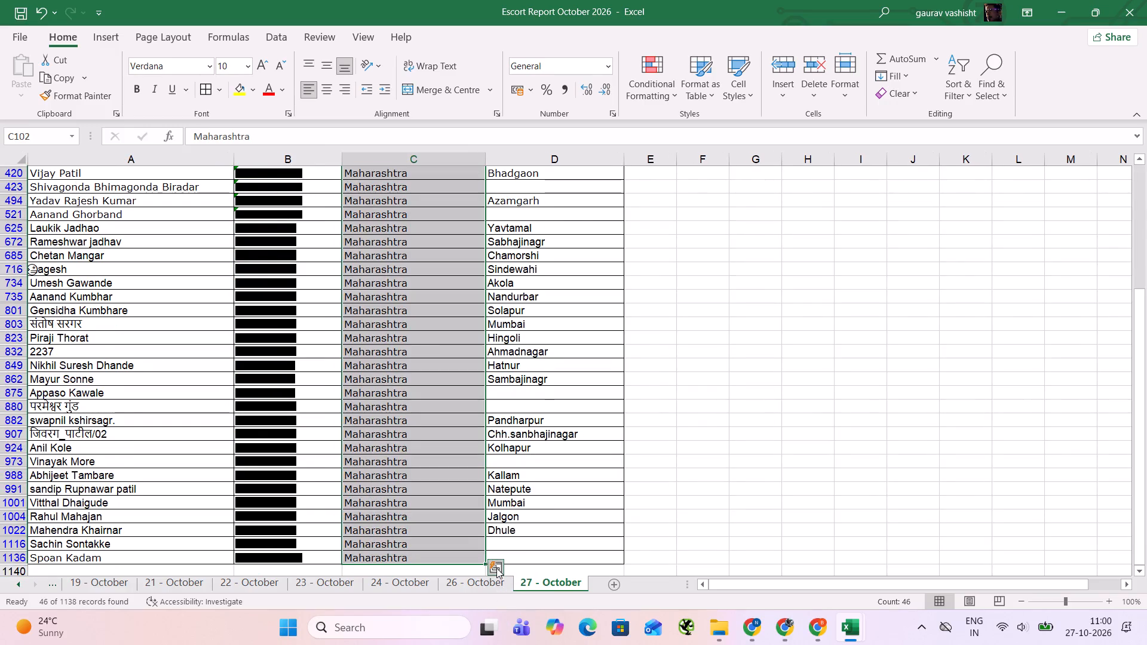
pyautogui.press('Up')
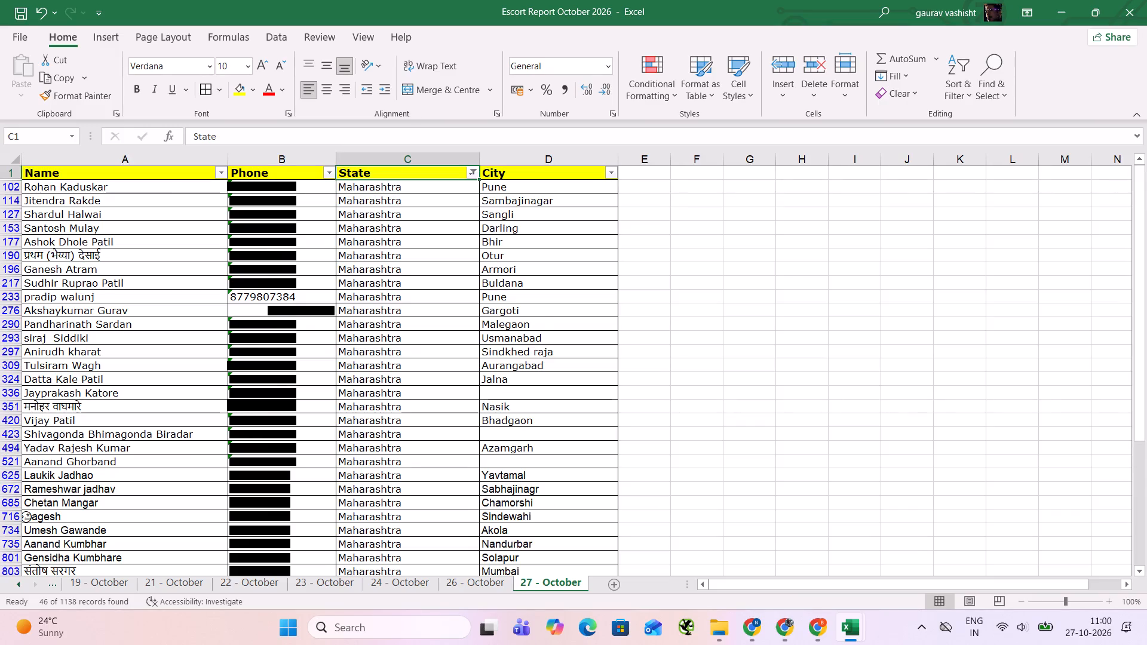
# Filter the State column to Odisa and Odisha, and fill all the filtered State cells with Odisha.
pyautogui.click(467, 170)
pyautogui.click(655, 404)
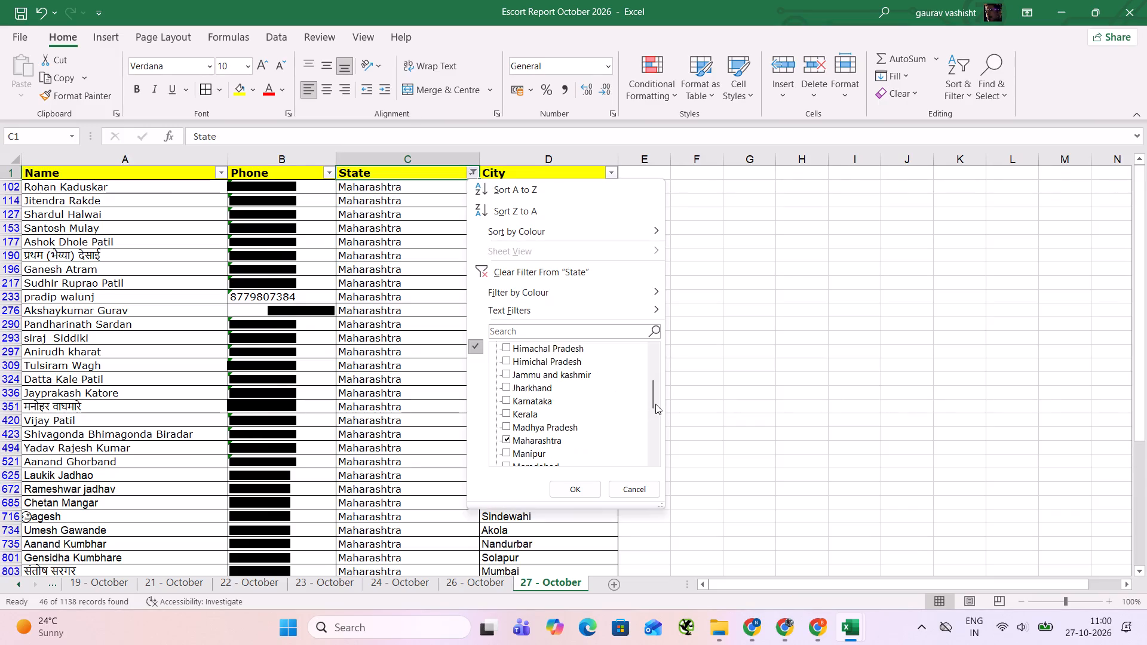
pyautogui.moveTo(655, 404); pyautogui.dragTo(652, 423)
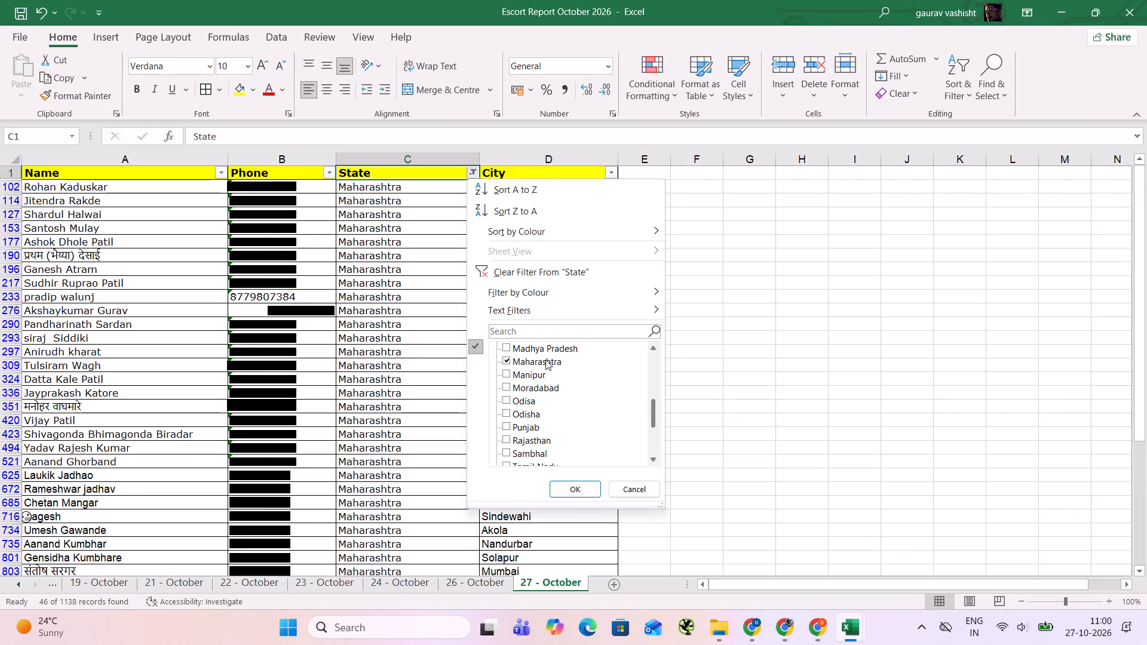
pyautogui.click(545, 360)
pyautogui.click(533, 388)
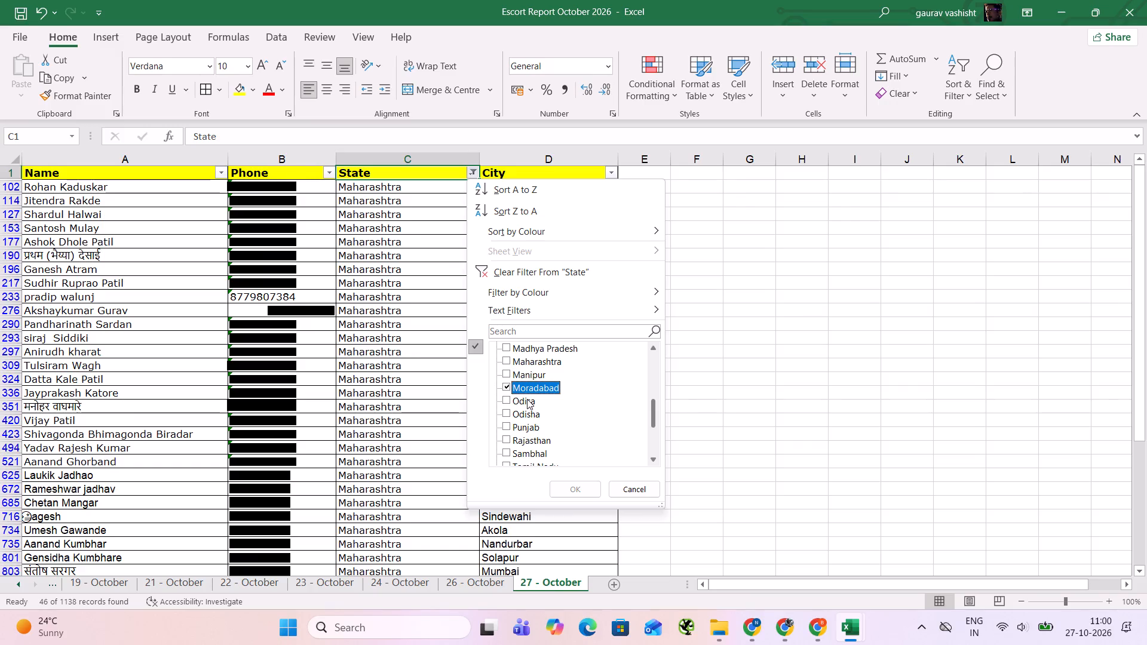
pyautogui.click(528, 388)
pyautogui.click(526, 398)
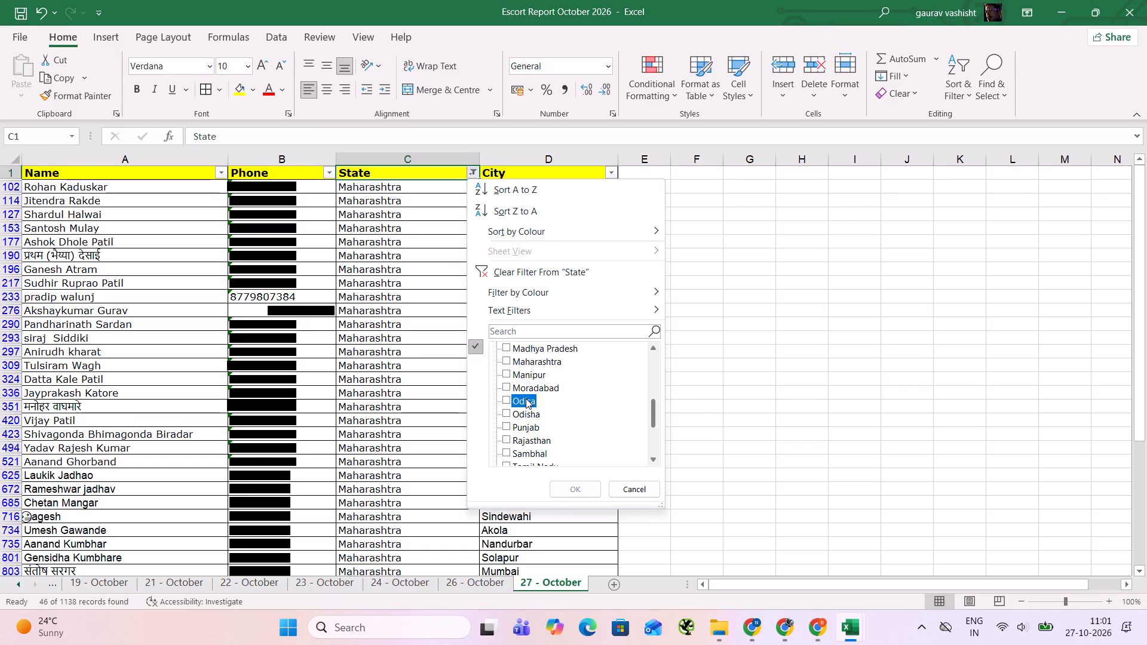
pyautogui.click(532, 410)
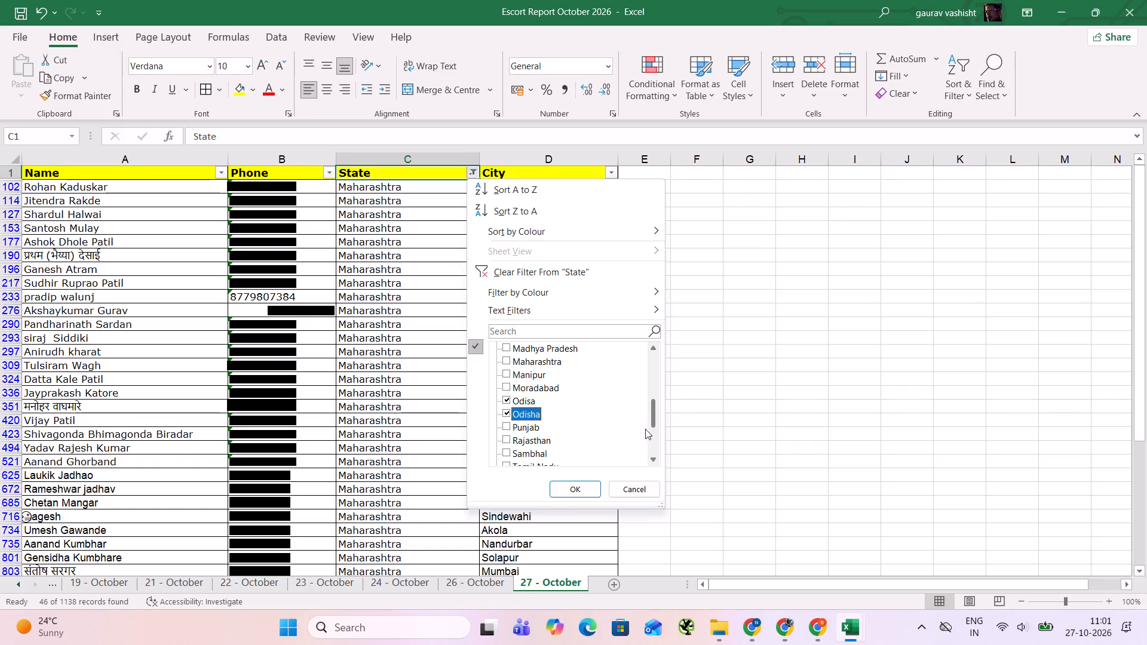
pyautogui.click(654, 433)
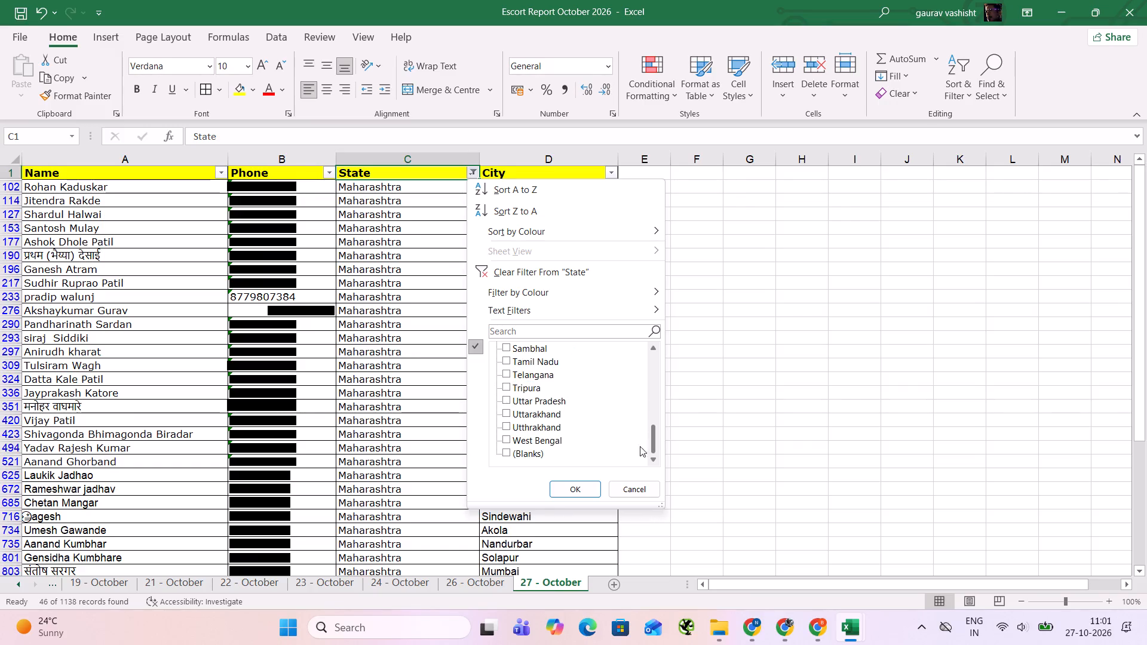
pyautogui.click(587, 485)
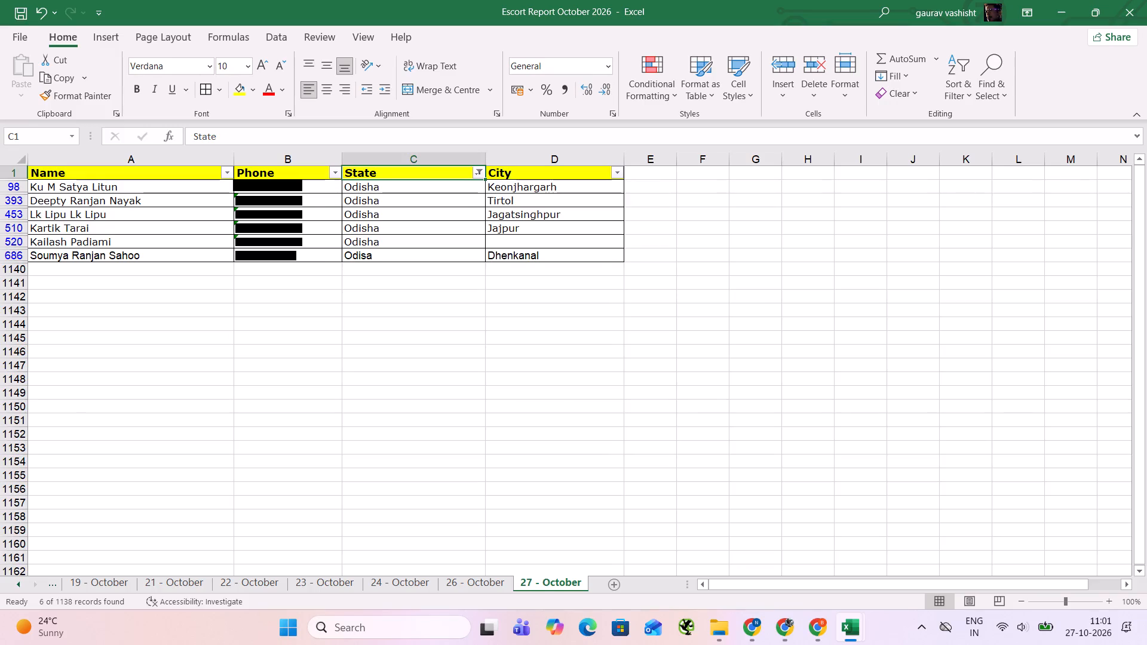
pyautogui.moveTo(430, 184); pyautogui.dragTo(435, 255)
pyautogui.hotkey('ctrl', 'd')
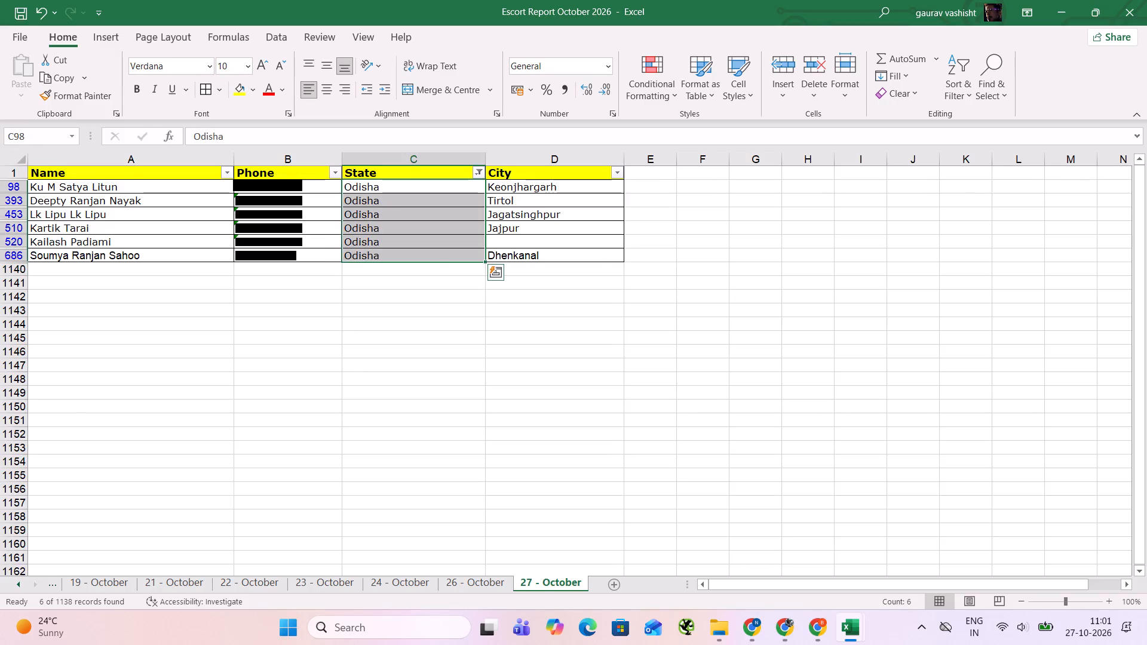
# Filter the State column to Moradabad, Sambhal and Uttar Pradesh, and fill all the filtered State cells with Uttar Pradesh.
pyautogui.click(477, 170)
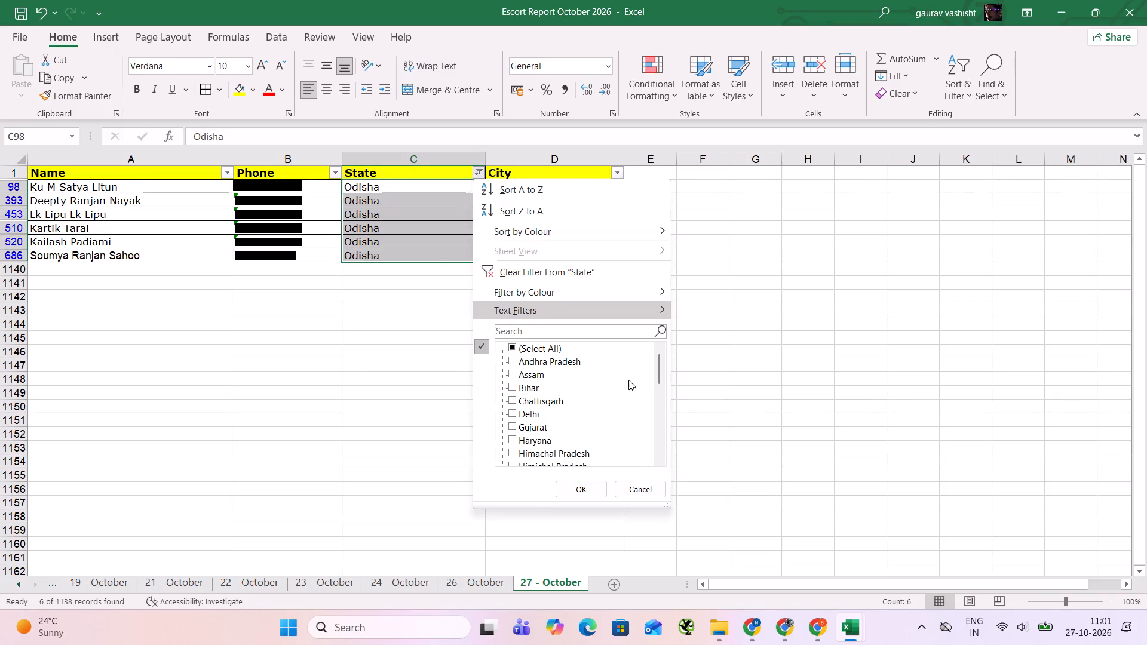
pyautogui.click(657, 398)
pyautogui.moveTo(662, 399); pyautogui.dragTo(661, 409)
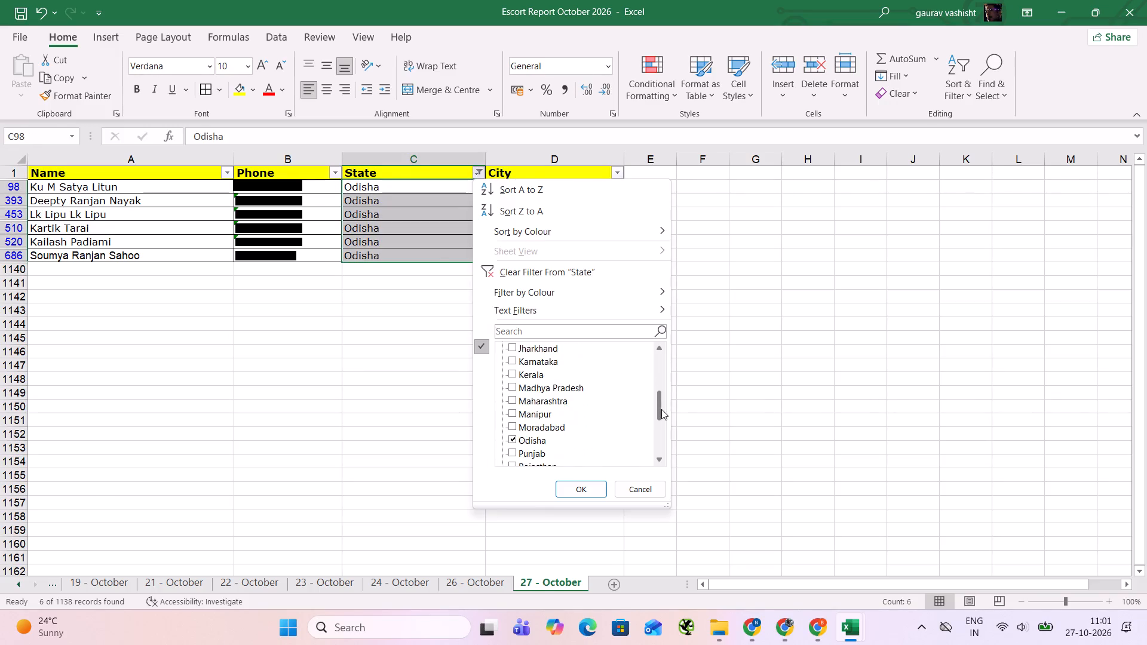
pyautogui.moveTo(661, 409); pyautogui.dragTo(660, 423)
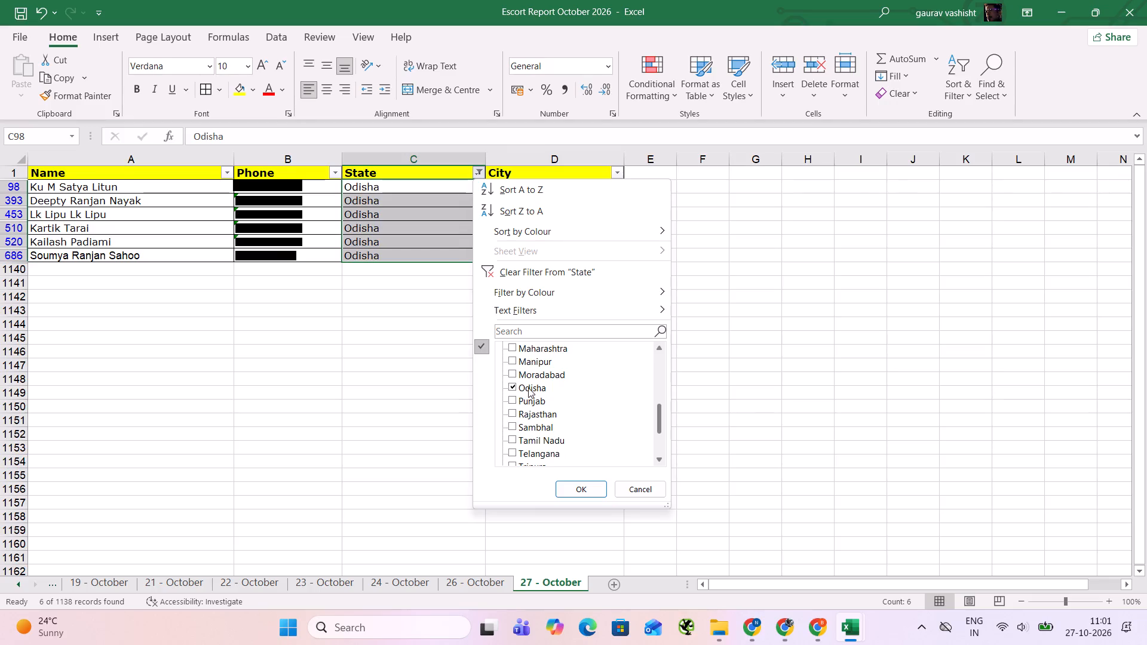
pyautogui.click(528, 388)
pyautogui.click(534, 378)
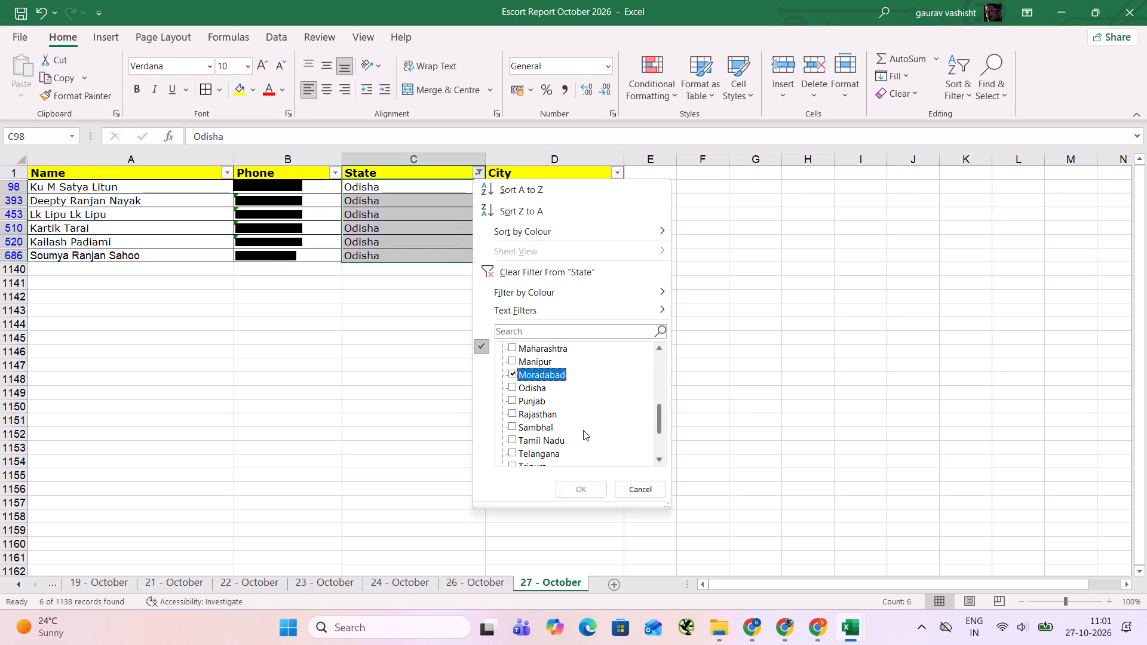
pyautogui.click(535, 426)
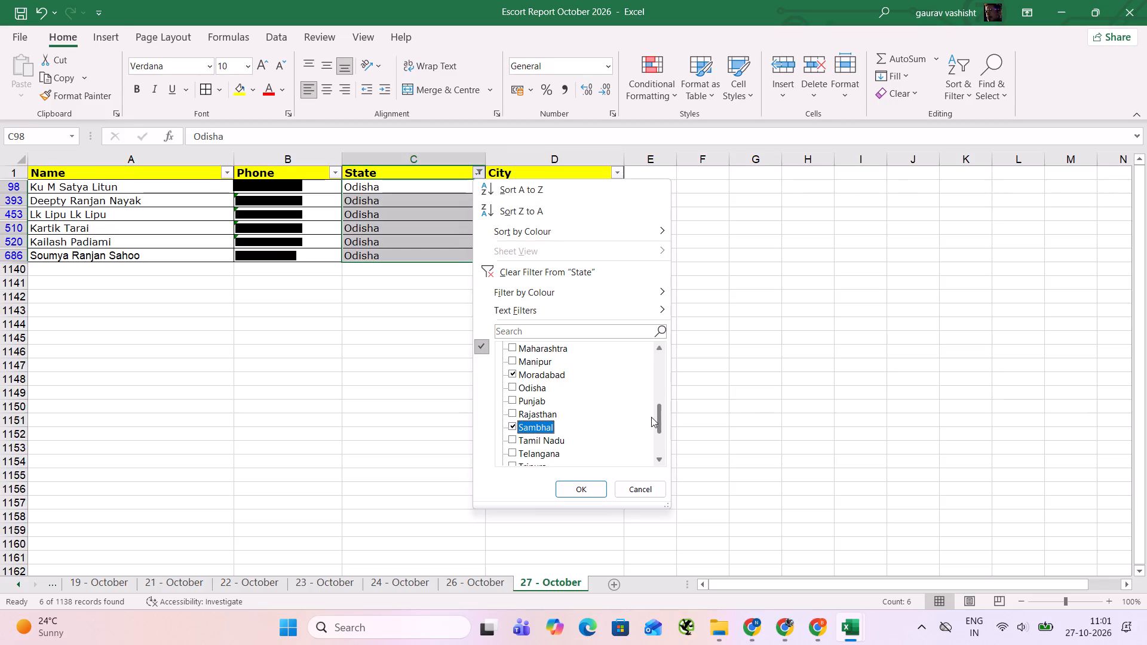
pyautogui.moveTo(651, 417); pyautogui.dragTo(654, 446)
pyautogui.click(657, 440)
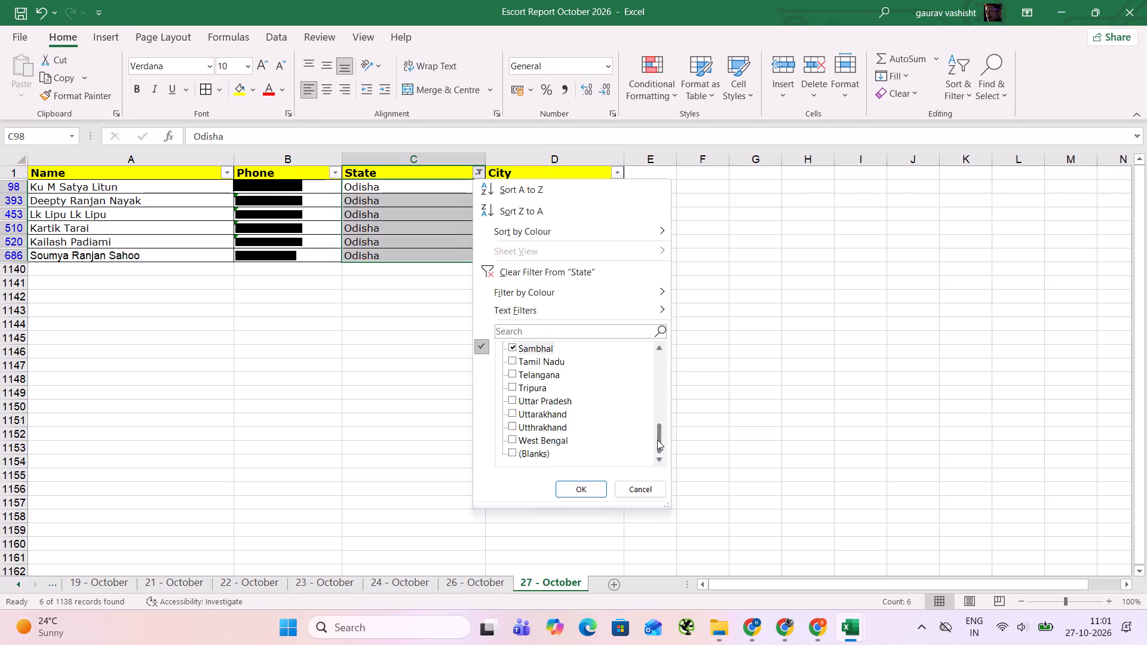
pyautogui.click(554, 399)
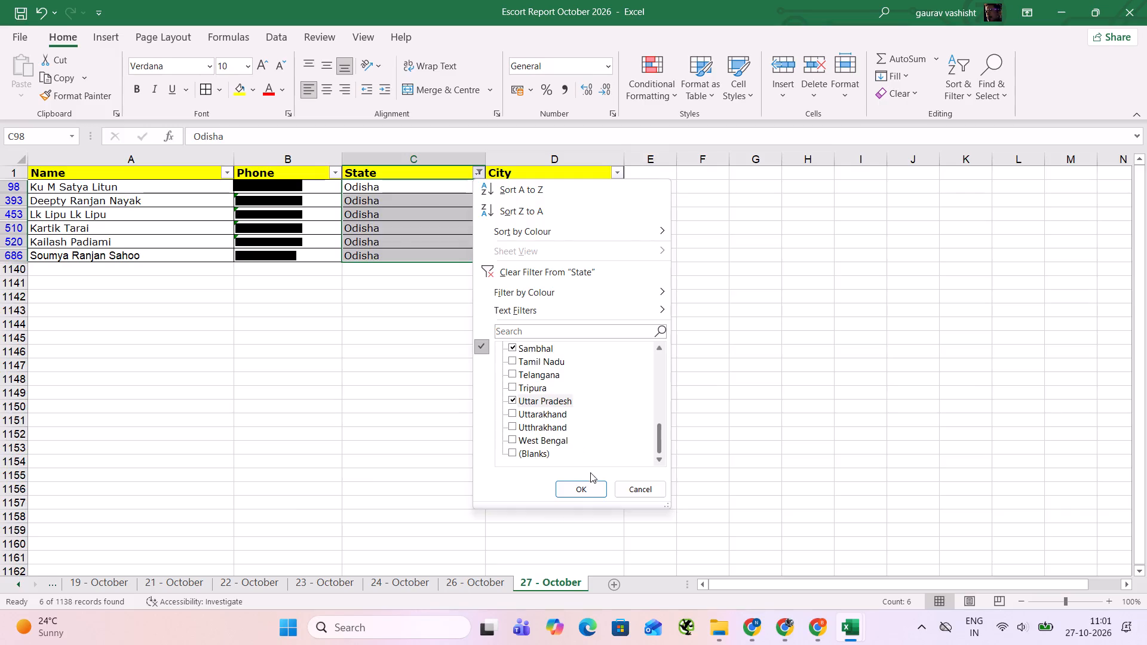
pyautogui.click(595, 484)
pyautogui.click(390, 182)
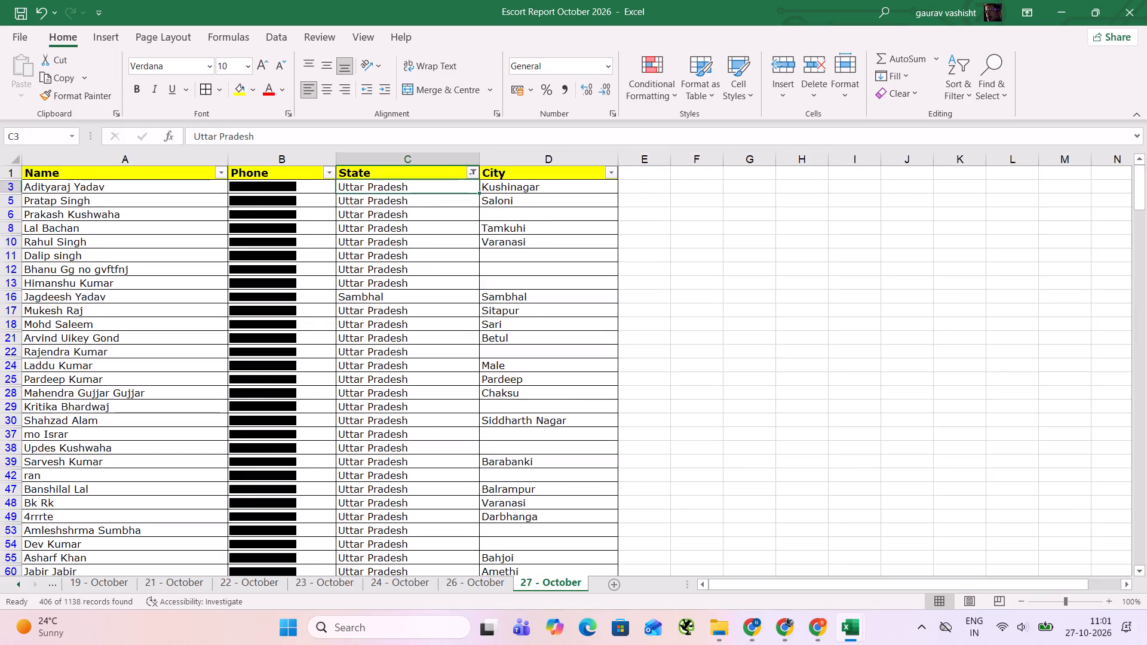
pyautogui.hotkey('ctrl', 'shift', 'Down')
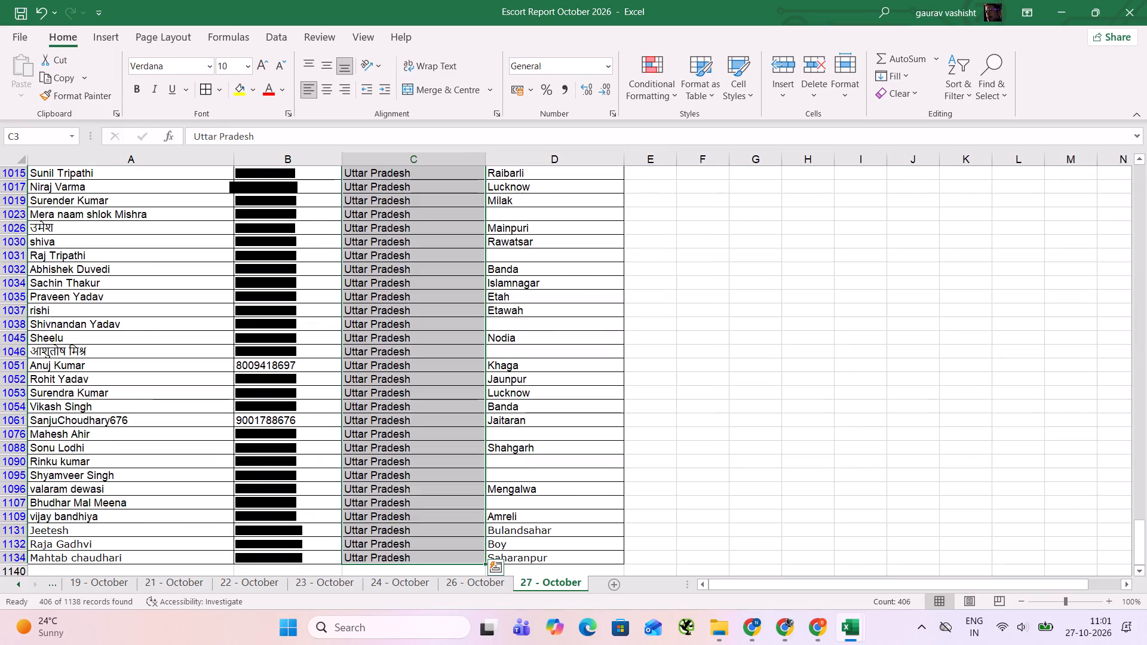
pyautogui.hotkey('ctrl', 'd')
pyautogui.press('Up')
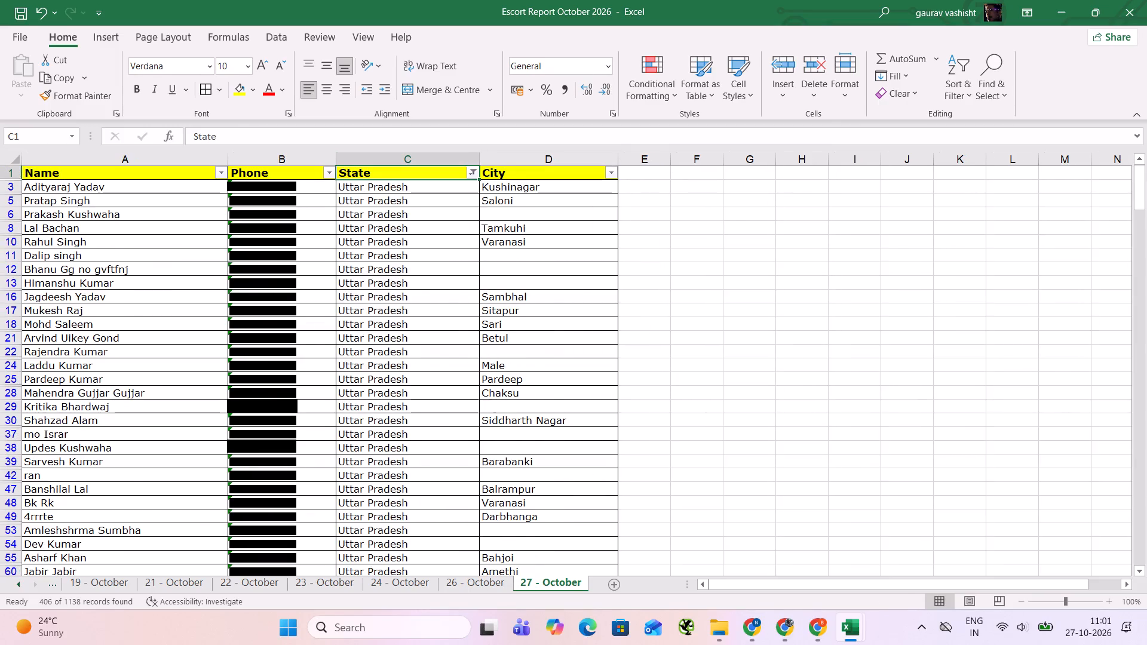
# Filter the State column to Uttarakhand and Utthrakhand, and fill all the filtered State cells with Uttarakhand.
pyautogui.click(476, 174)
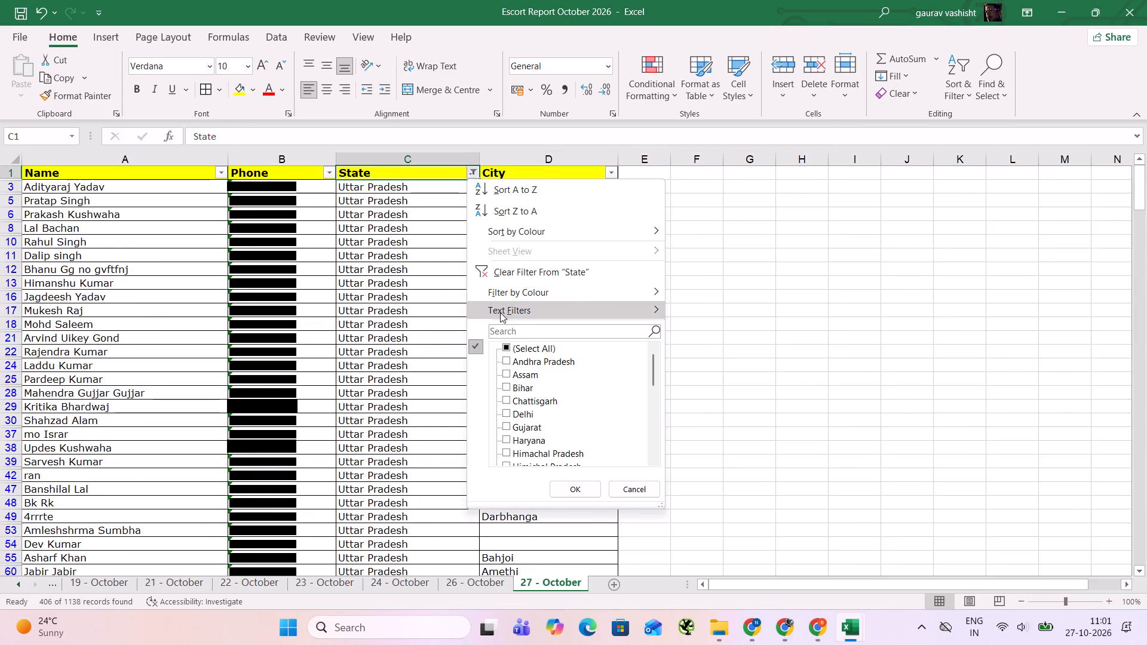
pyautogui.click(657, 394)
pyautogui.moveTo(658, 402); pyautogui.dragTo(669, 429)
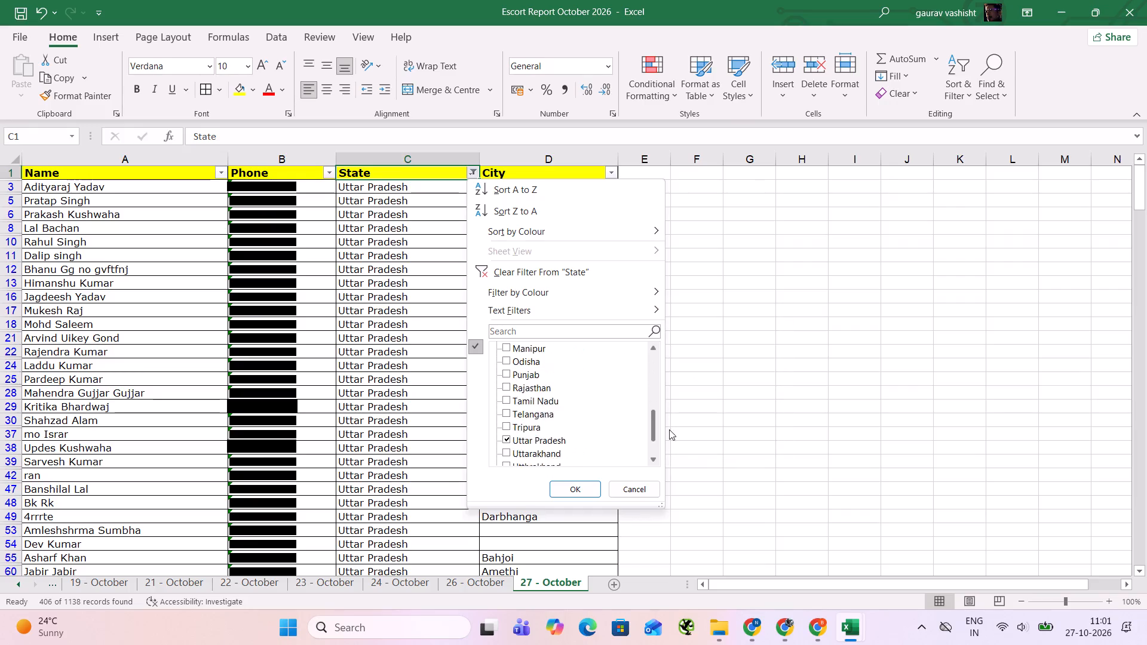
pyautogui.moveTo(669, 429); pyautogui.dragTo(673, 443)
pyautogui.click(530, 396)
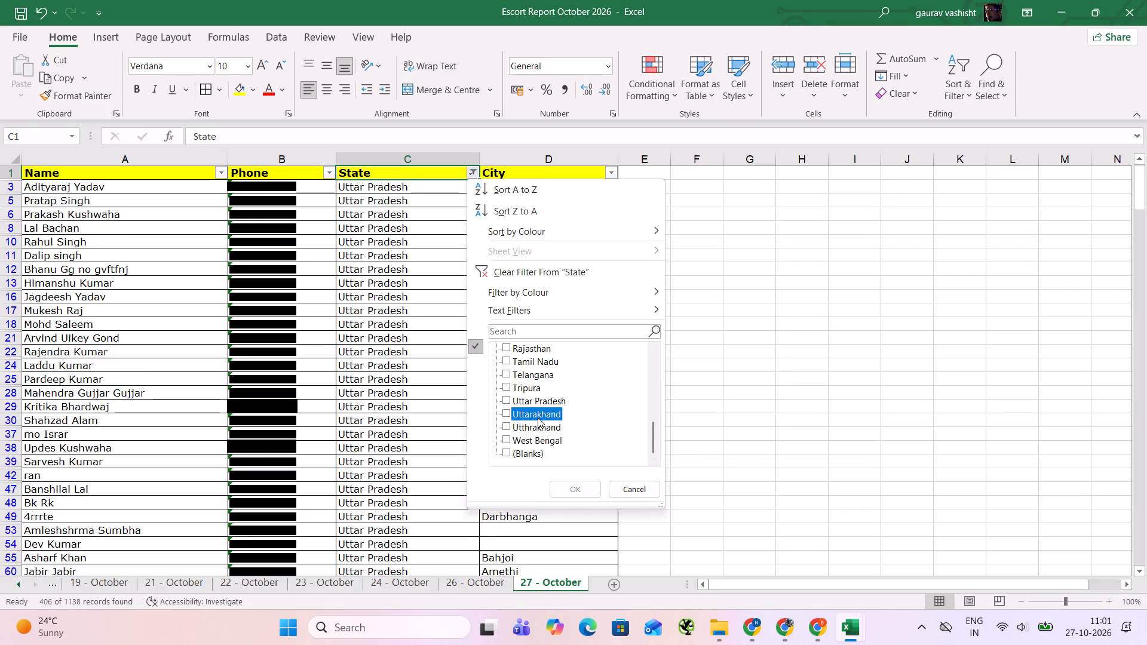
pyautogui.click(538, 417)
pyautogui.click(542, 423)
pyautogui.click(573, 487)
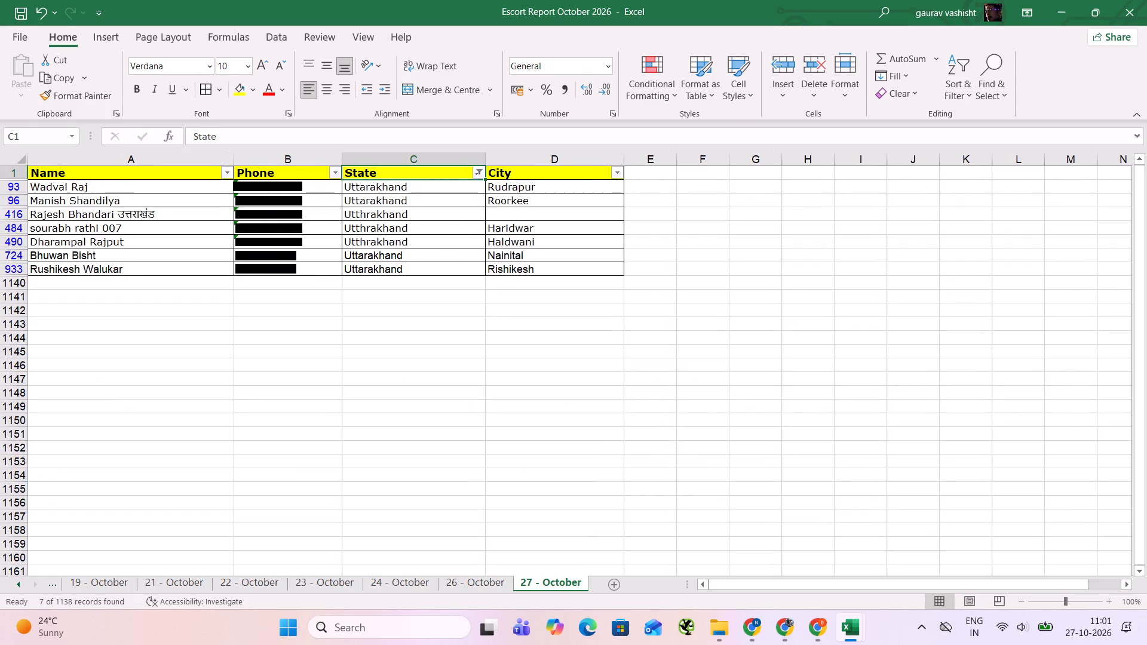
pyautogui.moveTo(419, 189); pyautogui.dragTo(421, 275)
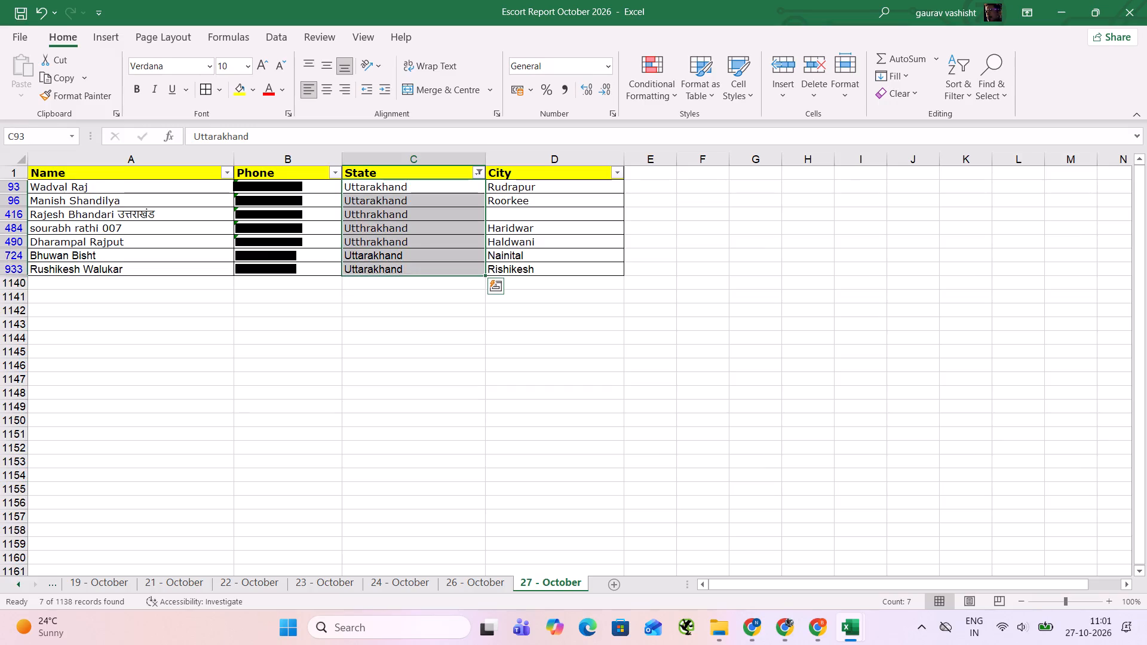
pyautogui.hotkey('ctrl', 'd')
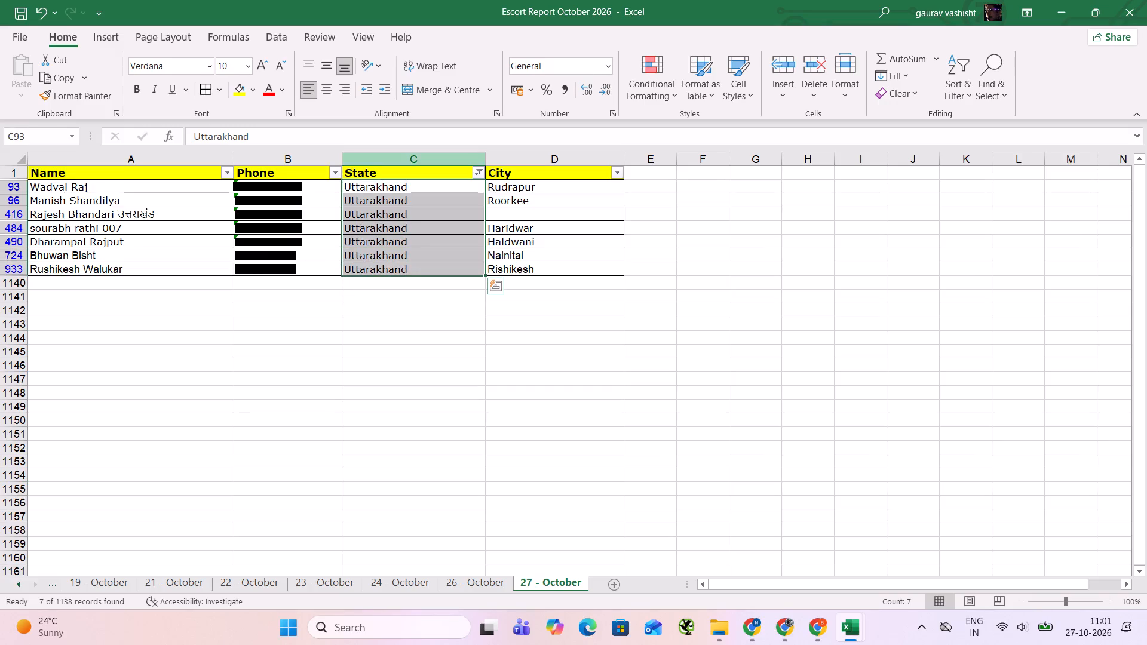
# Filter the State column to Himachal Pradesh and Himichal Pradesh, and fill all the filtered State cells with Himichal Pradesh.
pyautogui.click(475, 174)
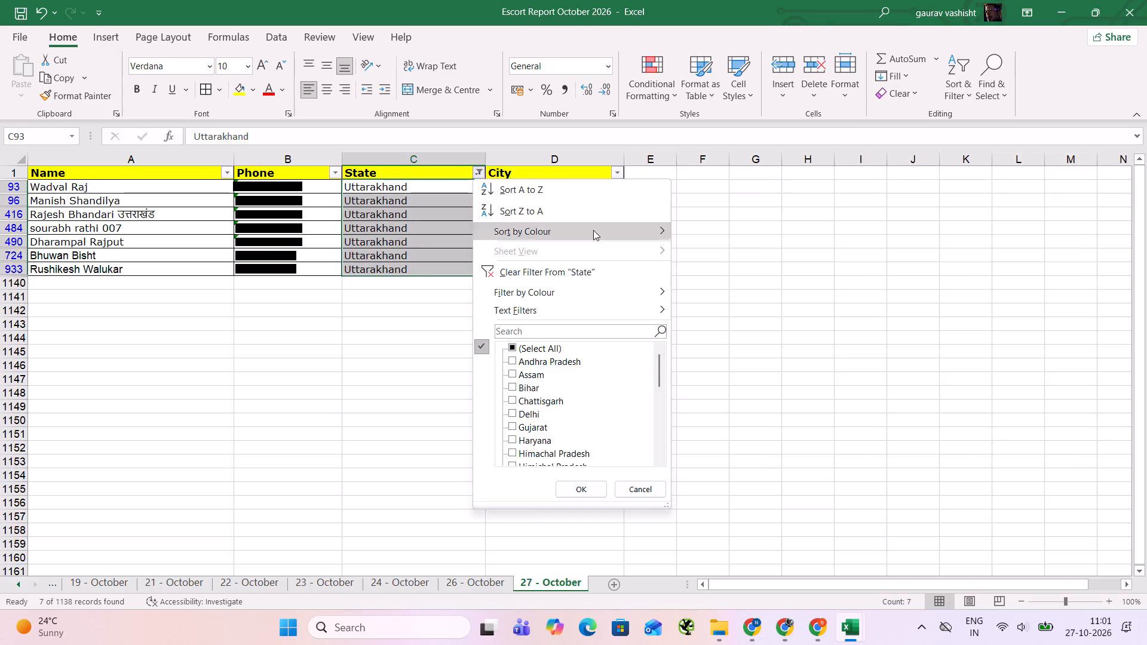
pyautogui.click(651, 398)
pyautogui.click(657, 397)
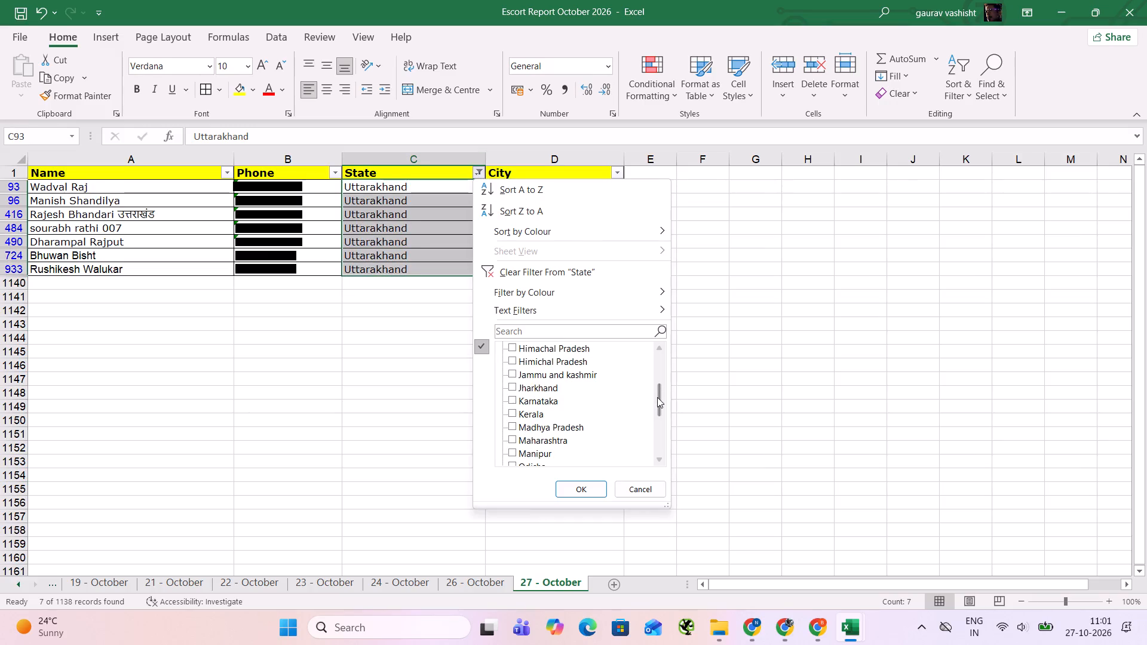
pyautogui.moveTo(657, 397); pyautogui.dragTo(668, 482)
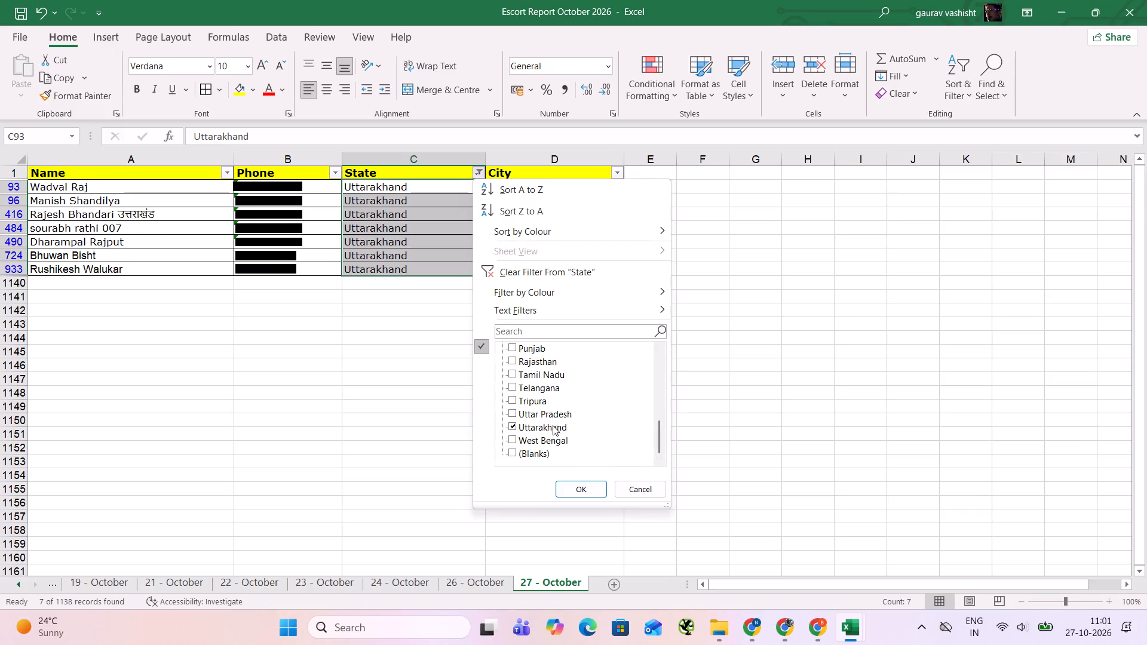
pyautogui.click(553, 425)
pyautogui.click(660, 349)
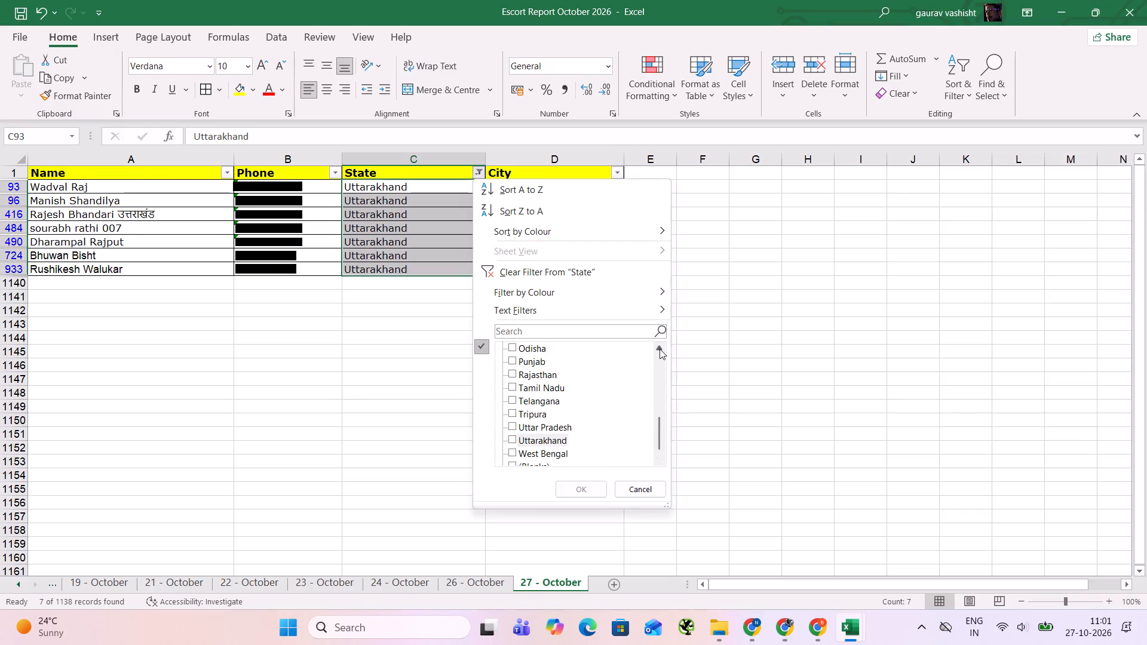
pyautogui.click(660, 348)
pyautogui.click(663, 425)
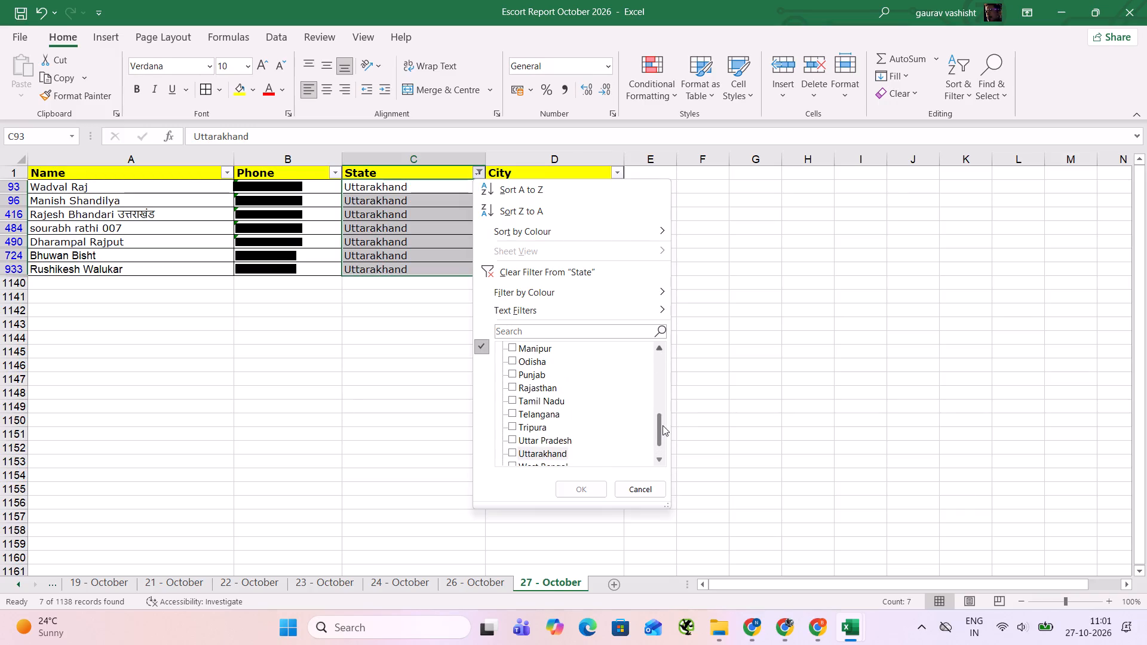
pyautogui.tripleClick(662, 351)
pyautogui.doubleClick(662, 351)
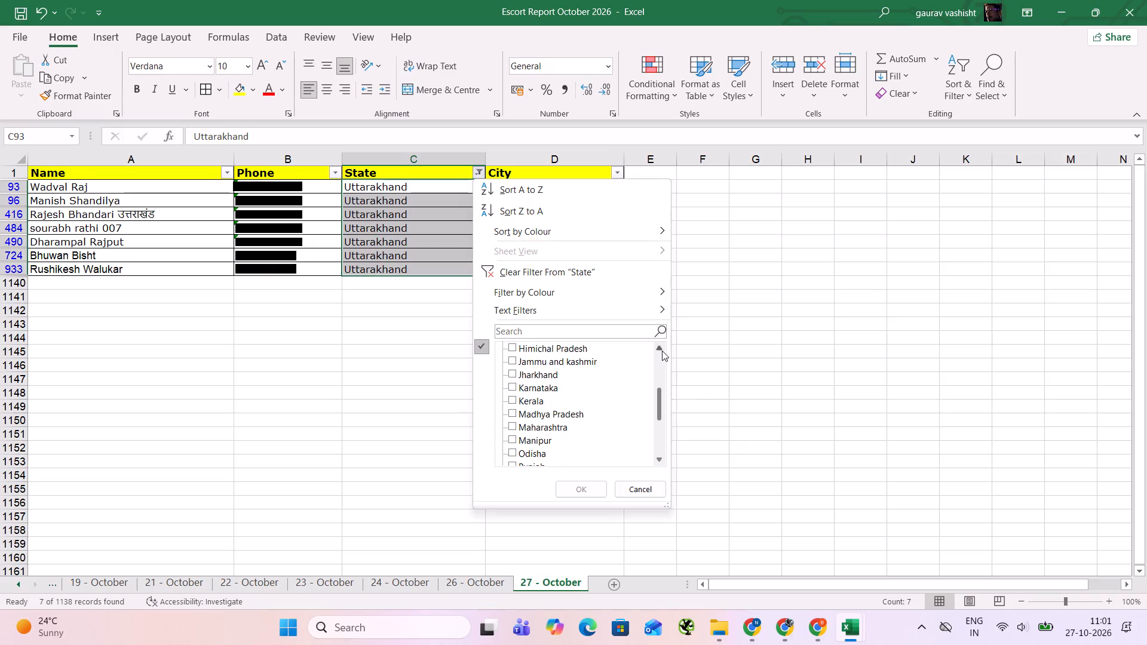
pyautogui.click(662, 351)
pyautogui.click(579, 401)
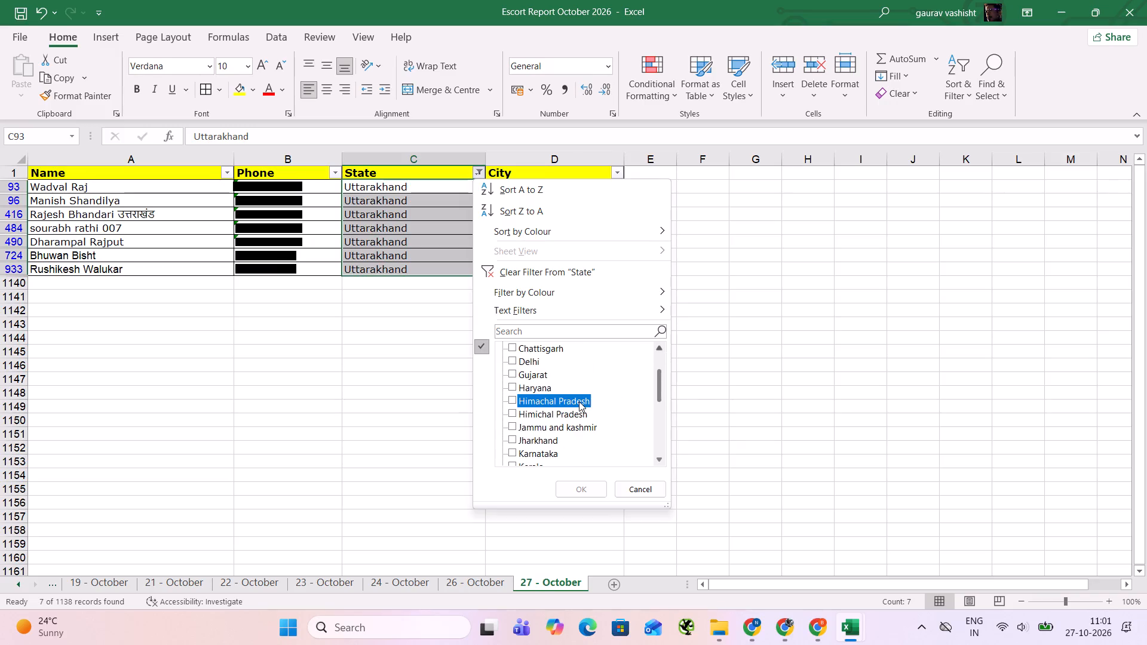
pyautogui.click(557, 417)
pyautogui.click(660, 360)
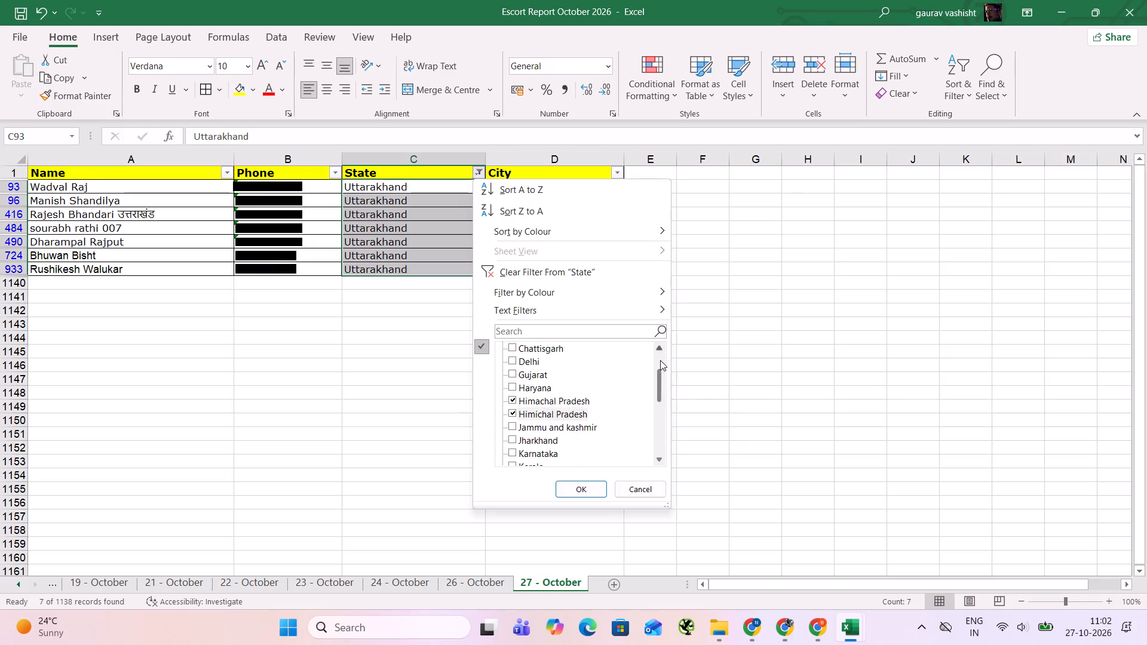
pyautogui.click(582, 486)
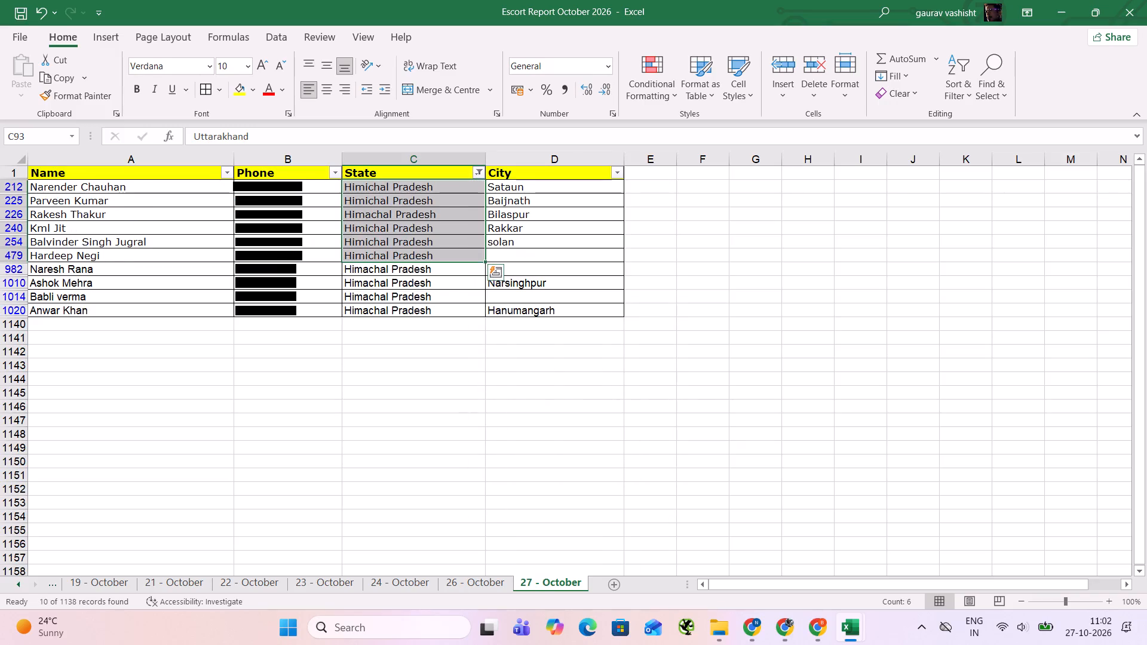
pyautogui.moveTo(397, 187); pyautogui.dragTo(406, 313)
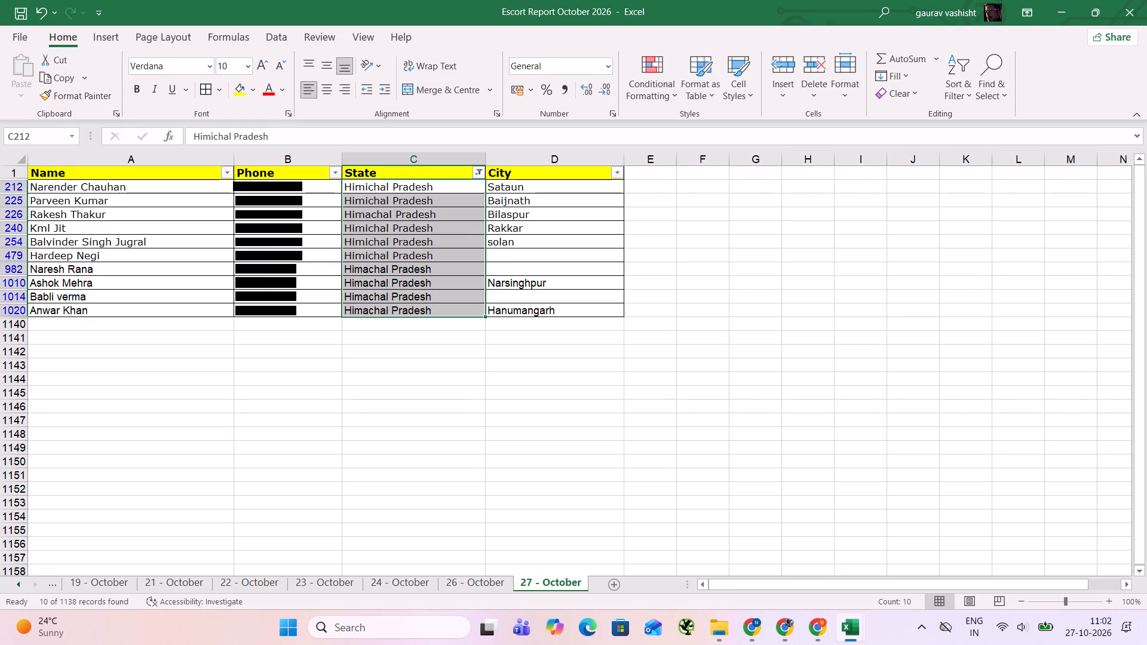
pyautogui.hotkey('ctrl', 'd')
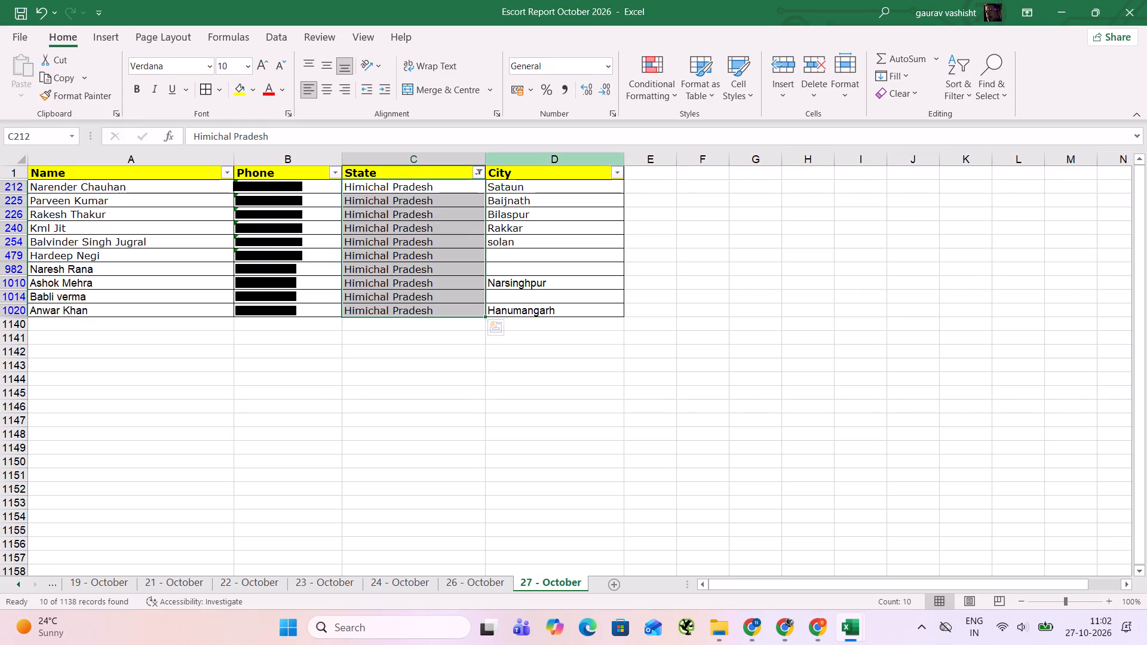
# Clear the State filter to show all records and turn off filtering on the header row.
pyautogui.click(959, 91)
pyautogui.click(971, 200)
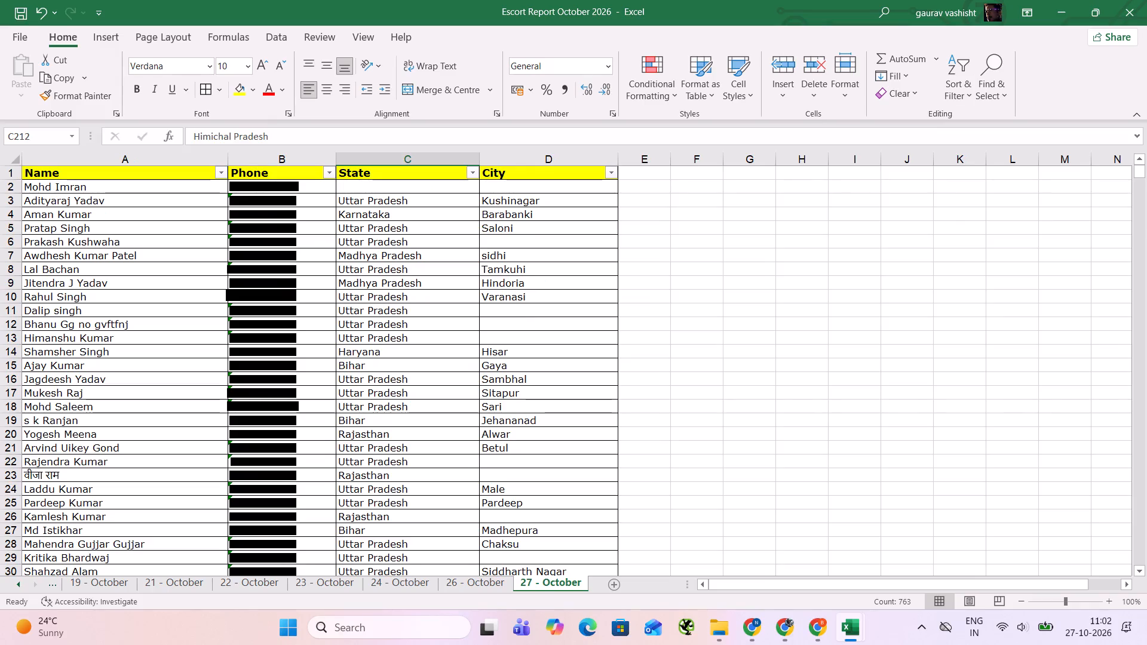
pyautogui.click(522, 395)
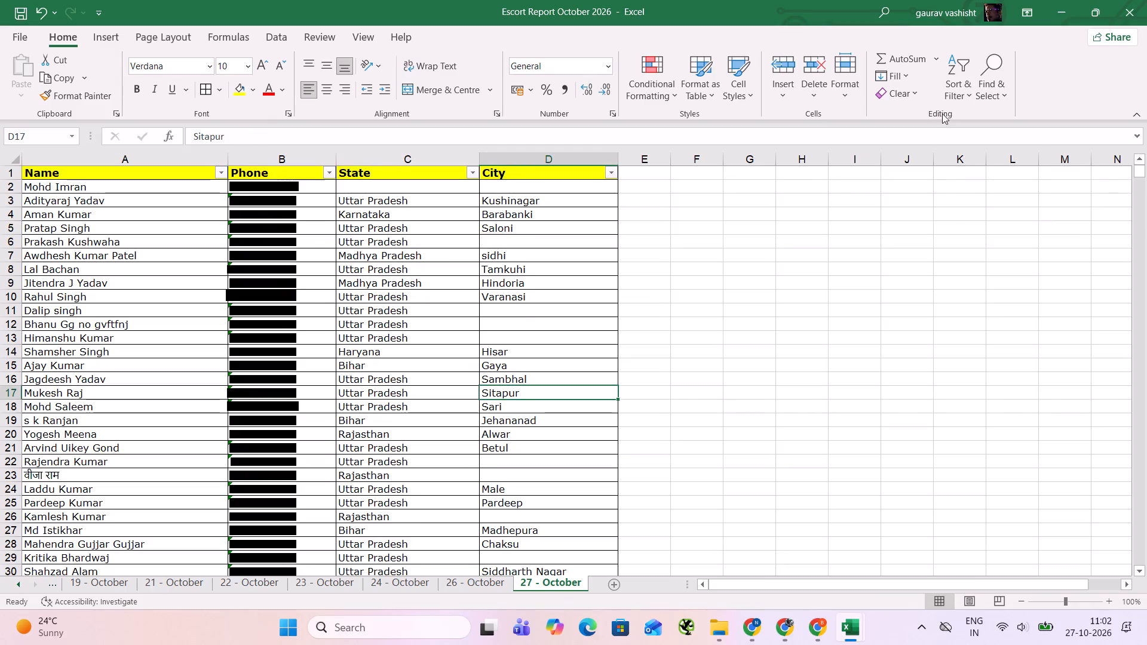
pyautogui.click(949, 95)
pyautogui.click(960, 182)
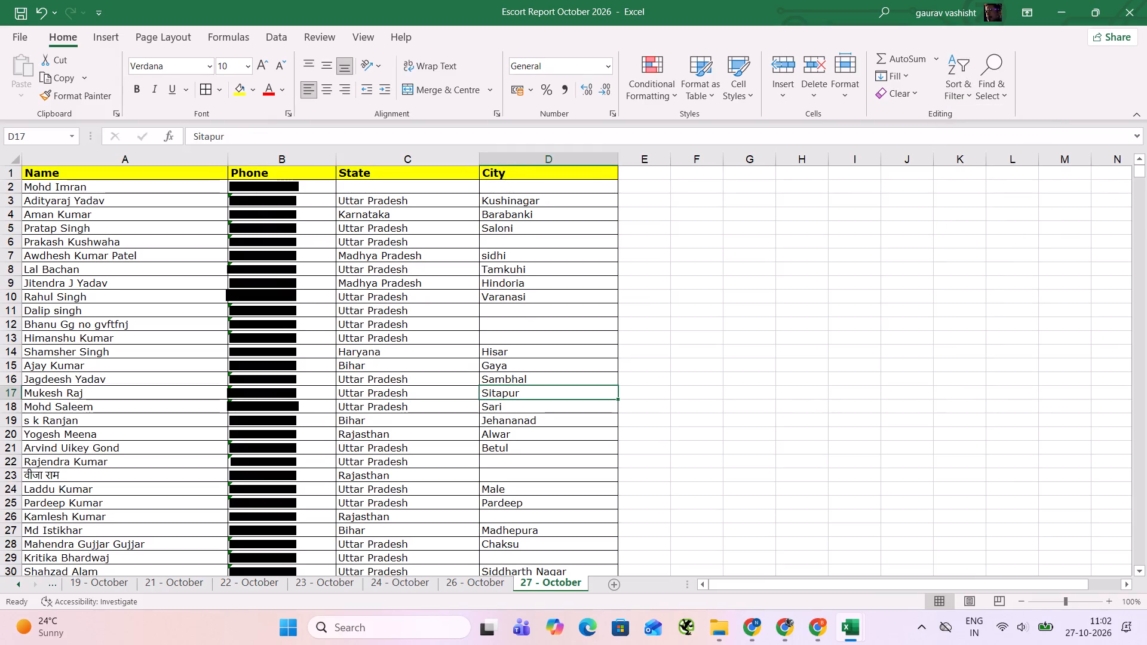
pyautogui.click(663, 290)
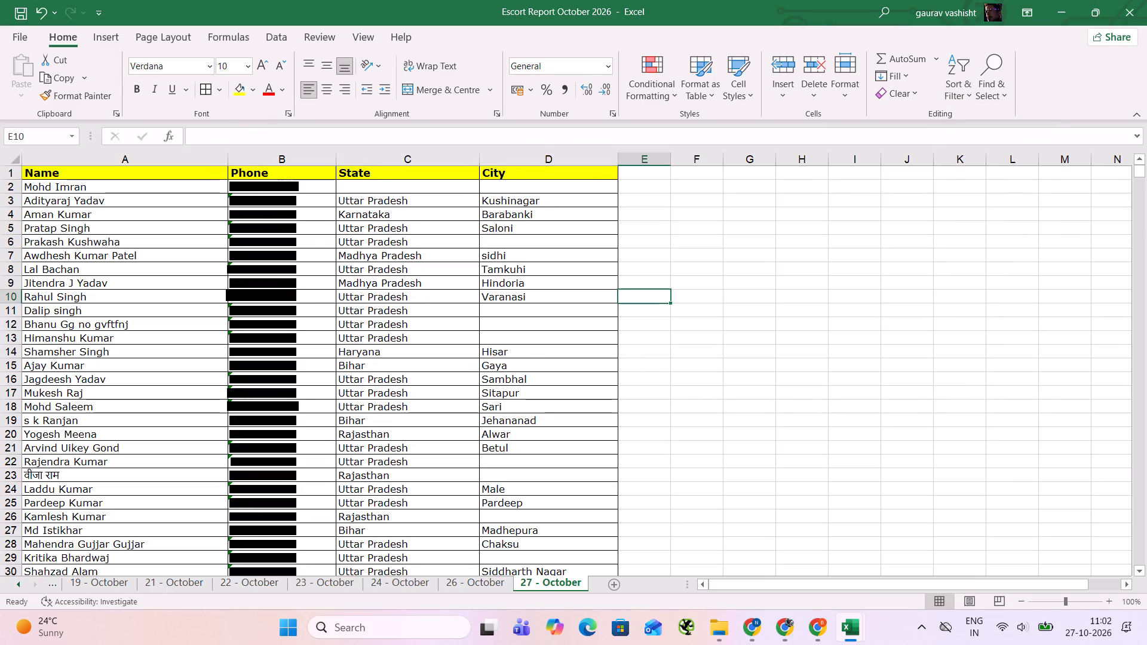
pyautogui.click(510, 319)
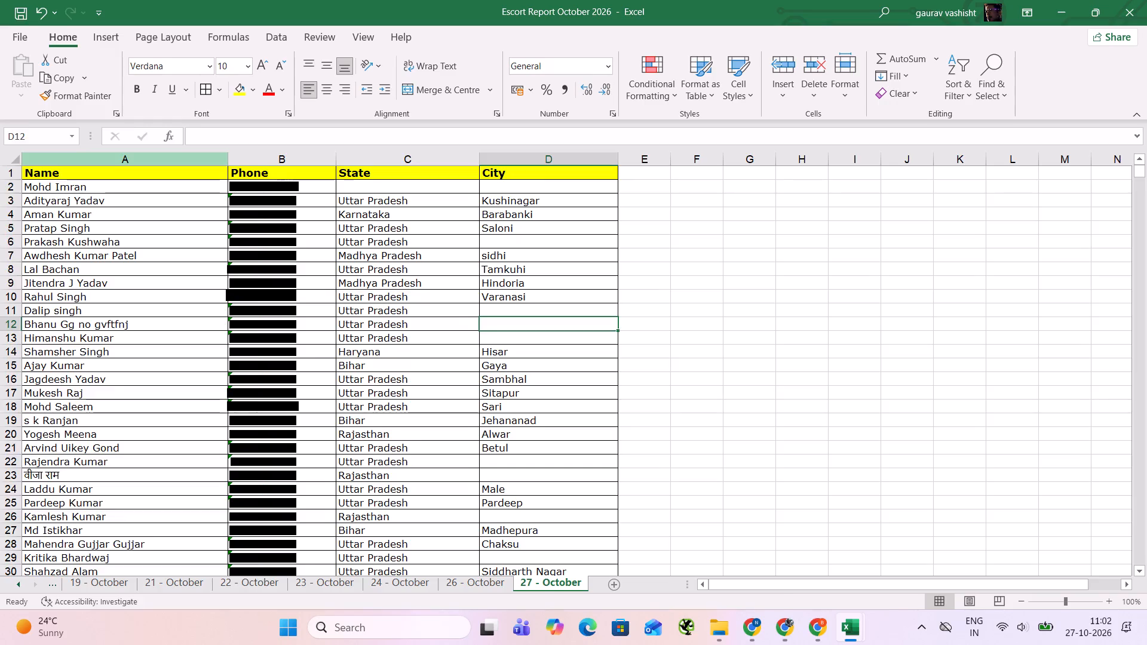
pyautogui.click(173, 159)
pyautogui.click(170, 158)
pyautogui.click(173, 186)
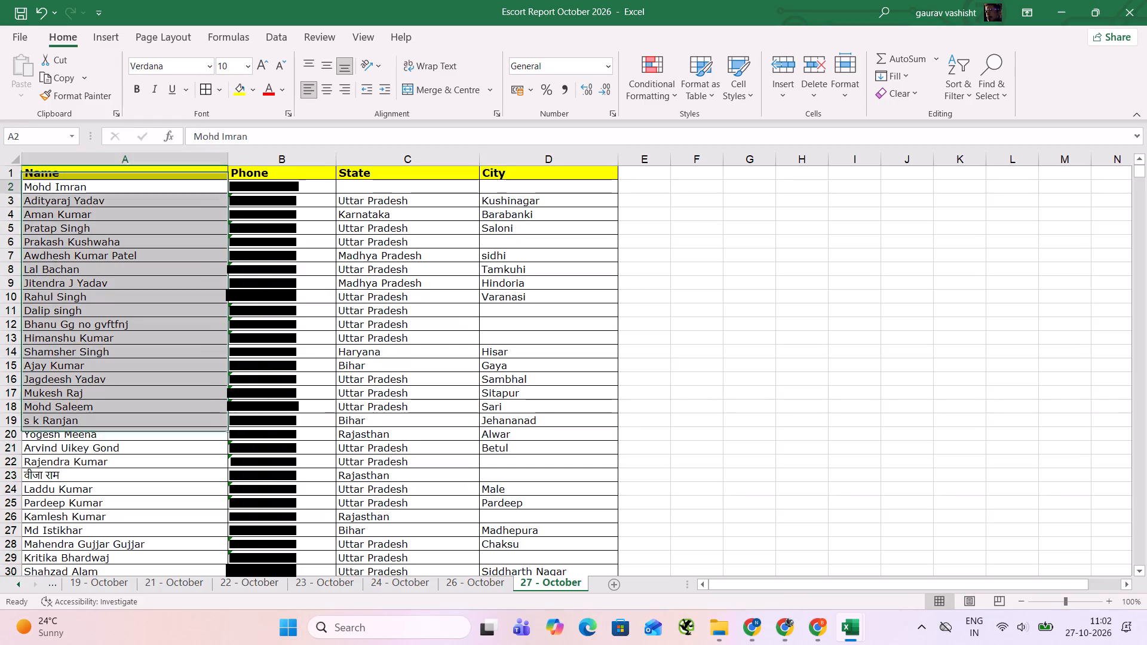
# On the October summary sheet, insert cells above the Total row across the Date and No Of Leads columns.
pyautogui.click(26, 580)
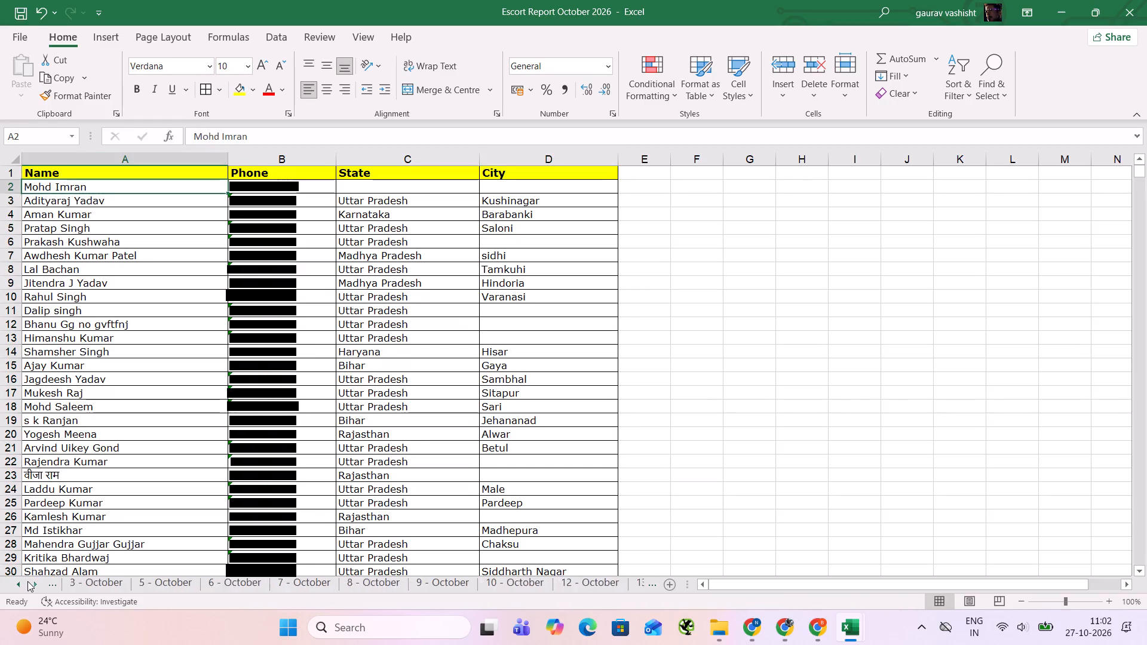
pyautogui.click(17, 580)
pyautogui.click(73, 573)
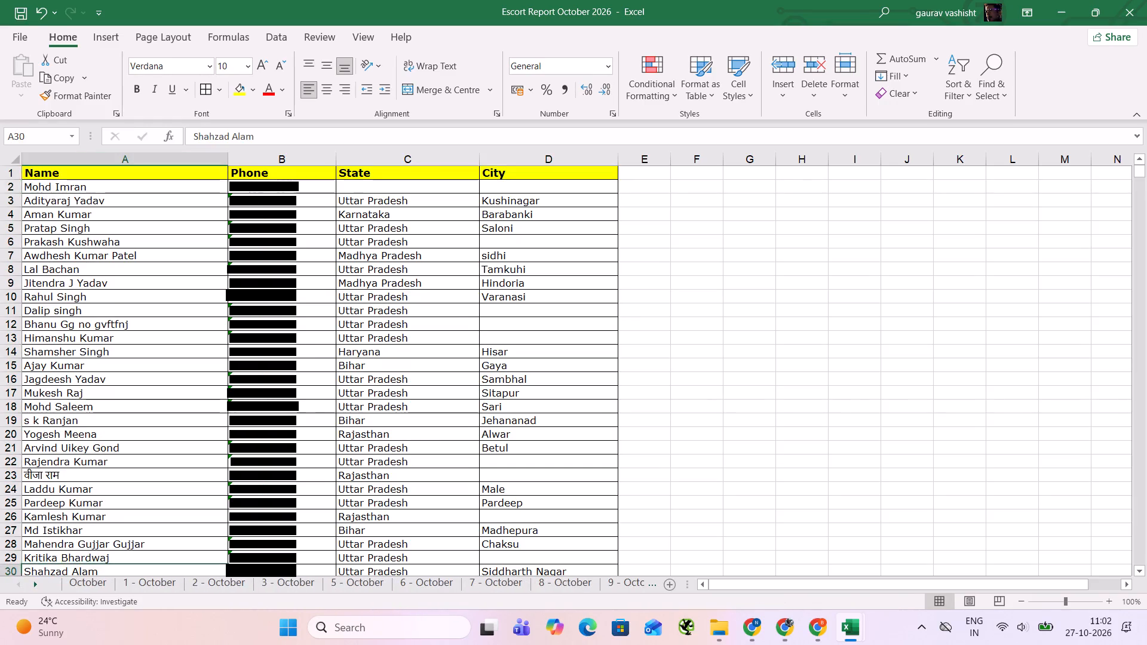
pyautogui.click(80, 587)
pyautogui.click(99, 512)
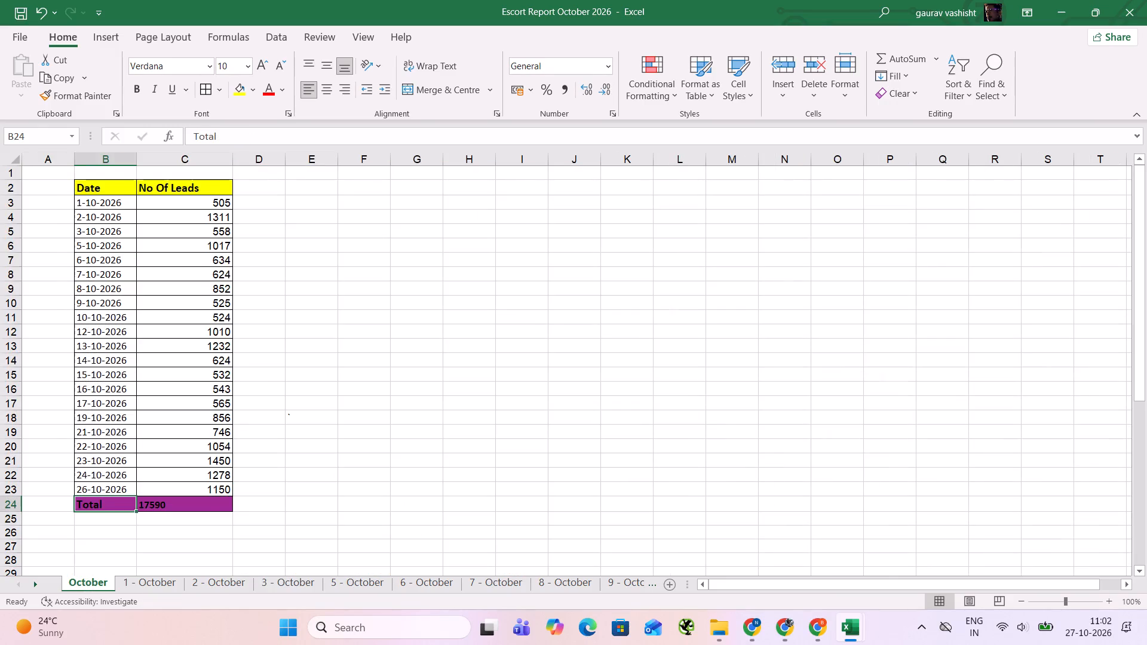
pyautogui.moveTo(97, 500); pyautogui.dragTo(161, 505)
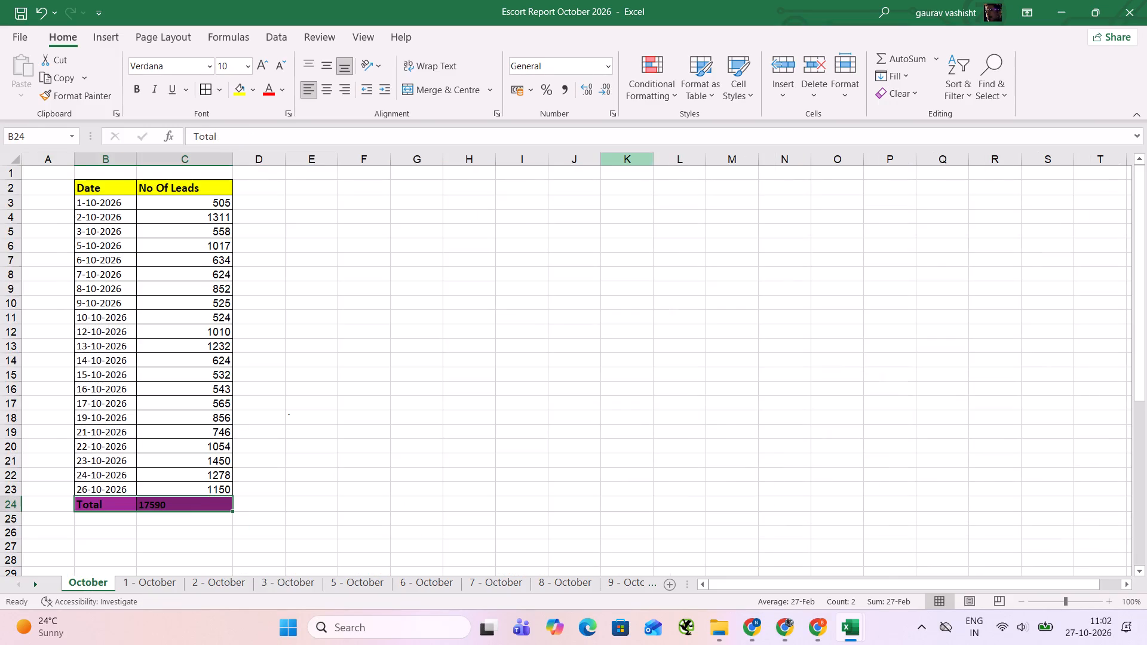
pyautogui.click(774, 64)
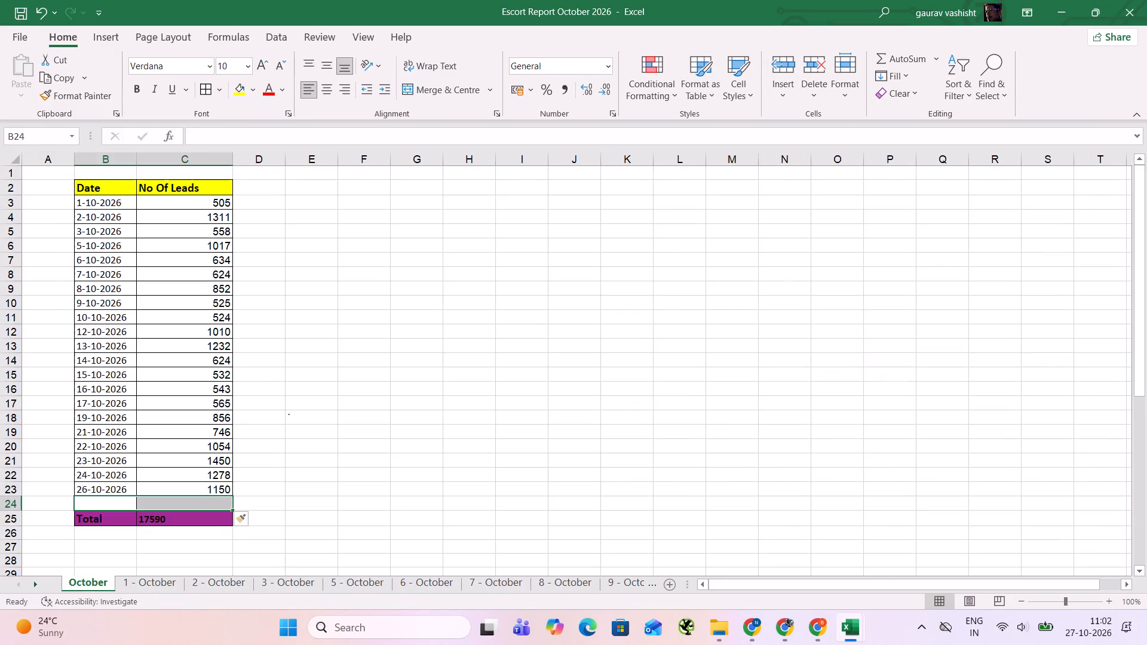
# Fill the blank row above Total with the date 27-10-2026 and 1138 leads, and save the workbook.
pyautogui.click(202, 510)
pyautogui.click(200, 503)
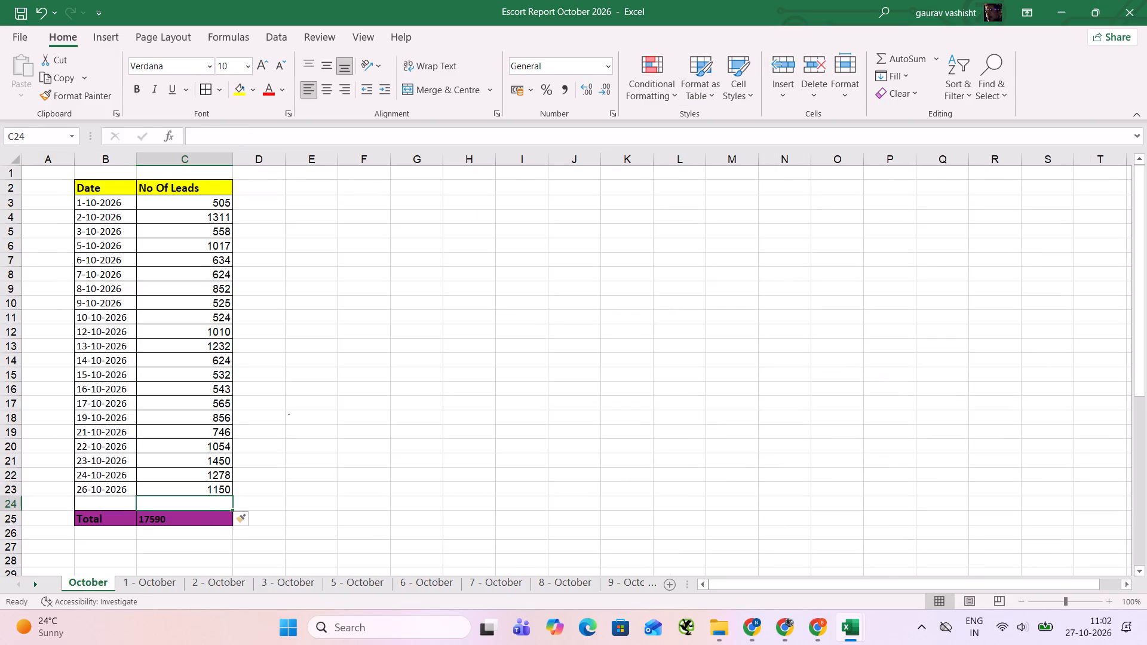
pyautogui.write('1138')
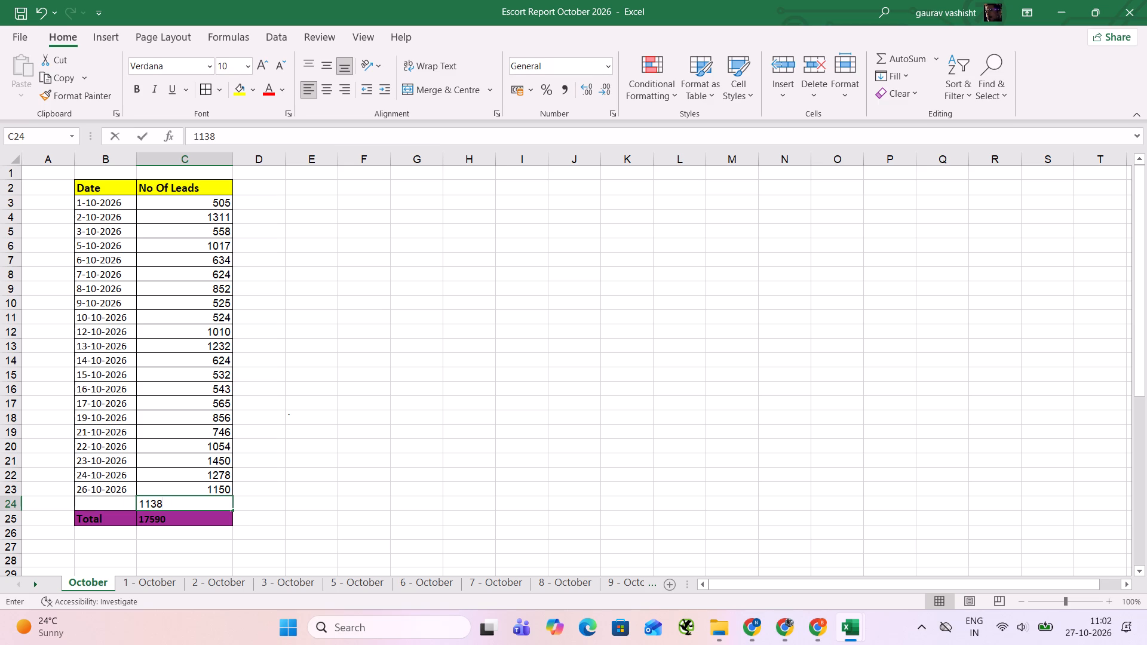
pyautogui.click(111, 507)
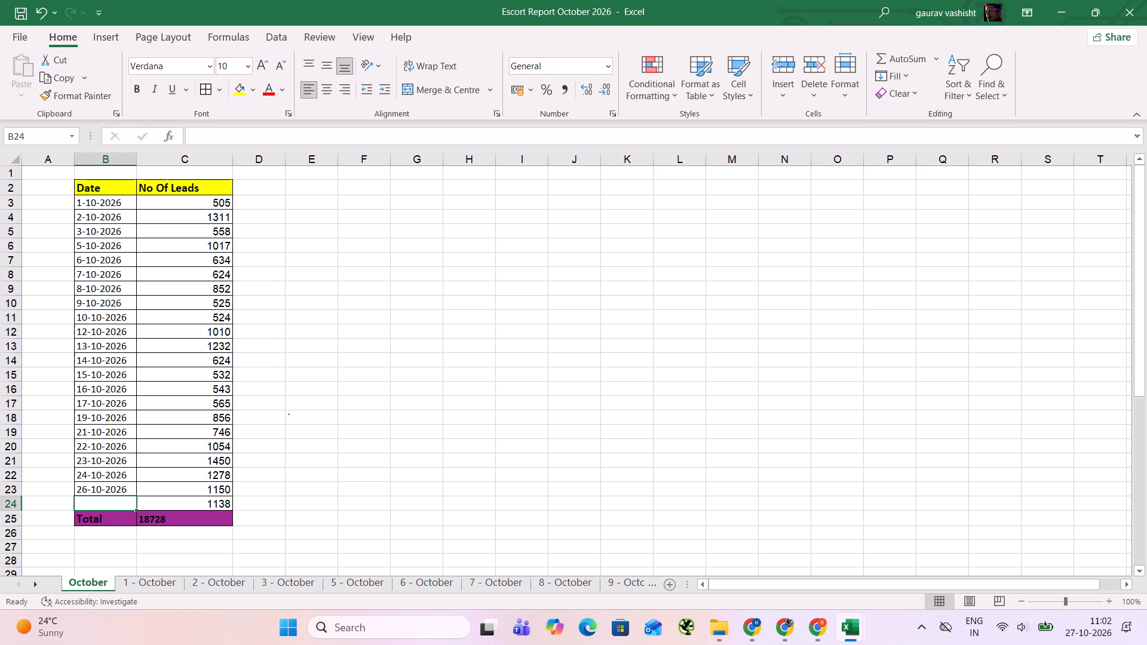
pyautogui.hotkey('ctrl', 'd')
pyautogui.doubleClick(111, 507)
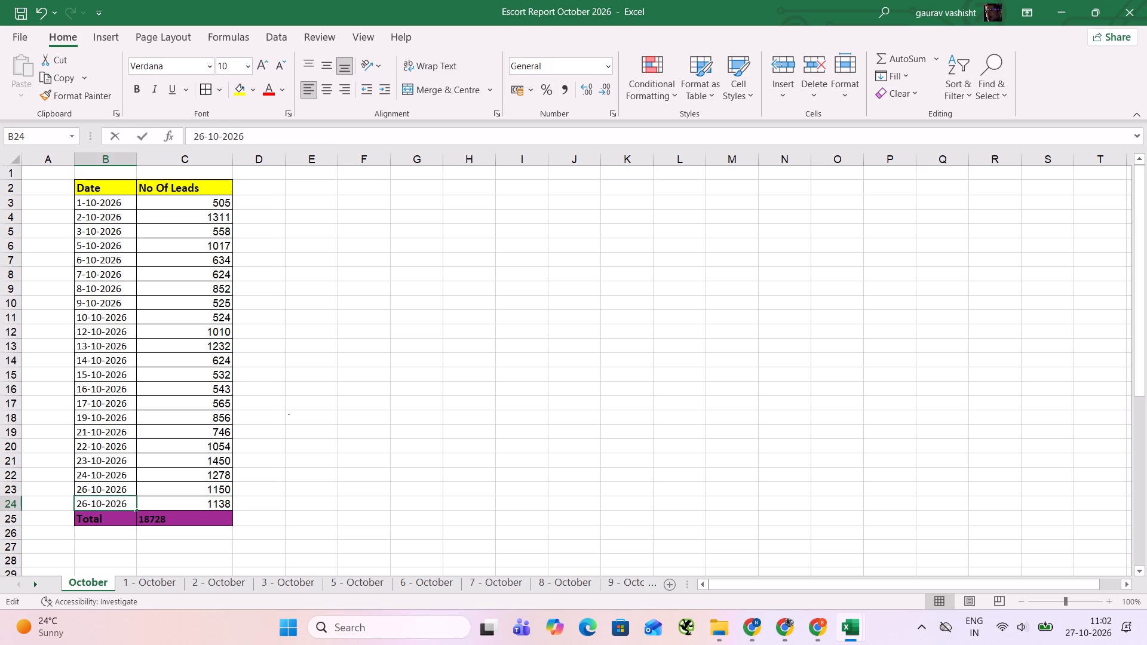
pyautogui.click(91, 505)
pyautogui.press('Left')
pyautogui.press('BackSpace')
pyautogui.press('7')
pyautogui.press('Return')
pyautogui.hotkey('ctrl', 's')
pyautogui.hotkey('ctrl', 's')
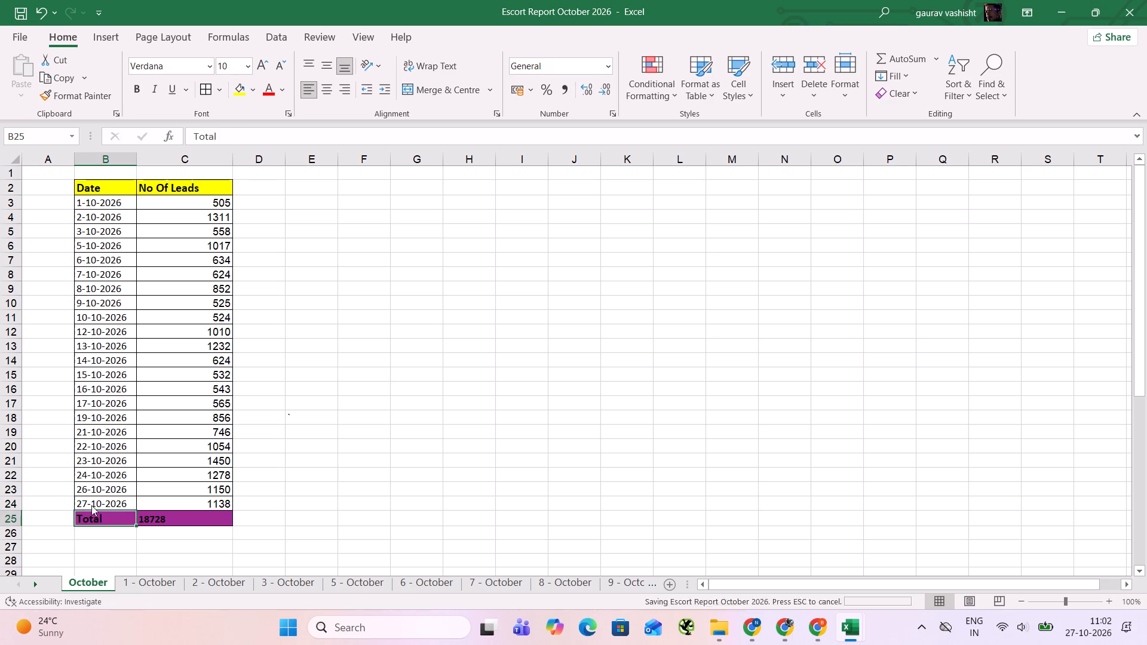
# Close the Escort Report October 2026 workbook, and save and close the Escort Facebook Report workbook.
pyautogui.click(1146, 0)
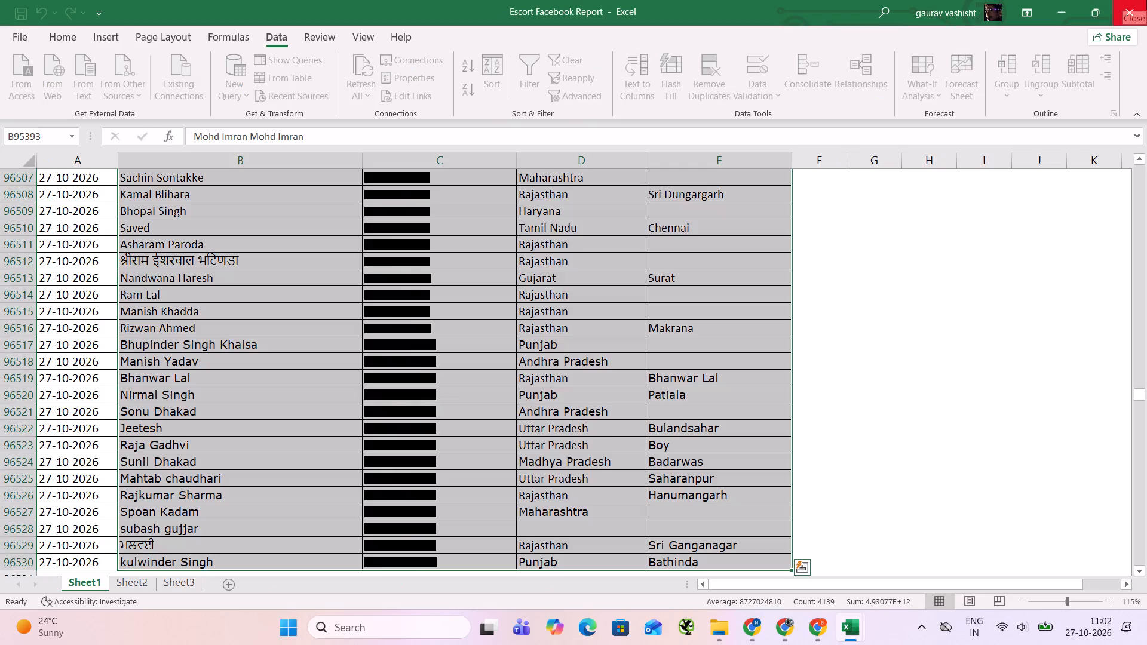
pyautogui.hotkey('ctrl', 's')
pyautogui.click(1146, 0)
# Save and close the Escorts Leads campaign workbook, and close the TractorBird New Holland and Tafe Leads campaign workbooks.
pyautogui.hotkey('ctrl', 's')
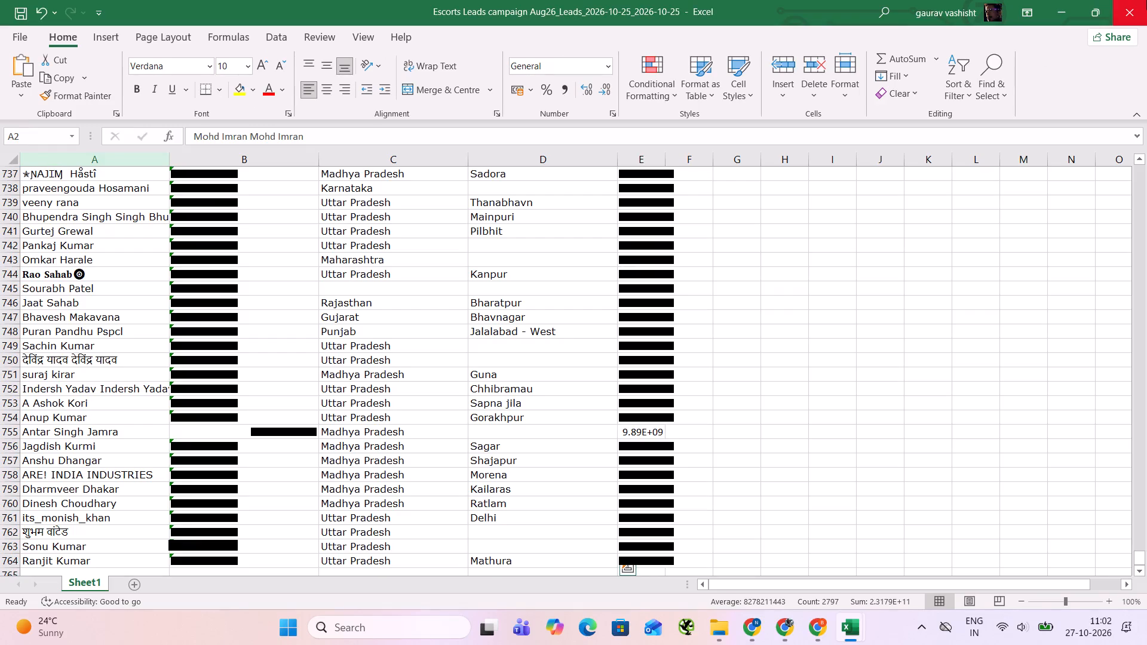
pyautogui.click(1146, 0)
pyautogui.hotkey('ctrl', 's')
pyautogui.hotkey('ctrl', 'a')
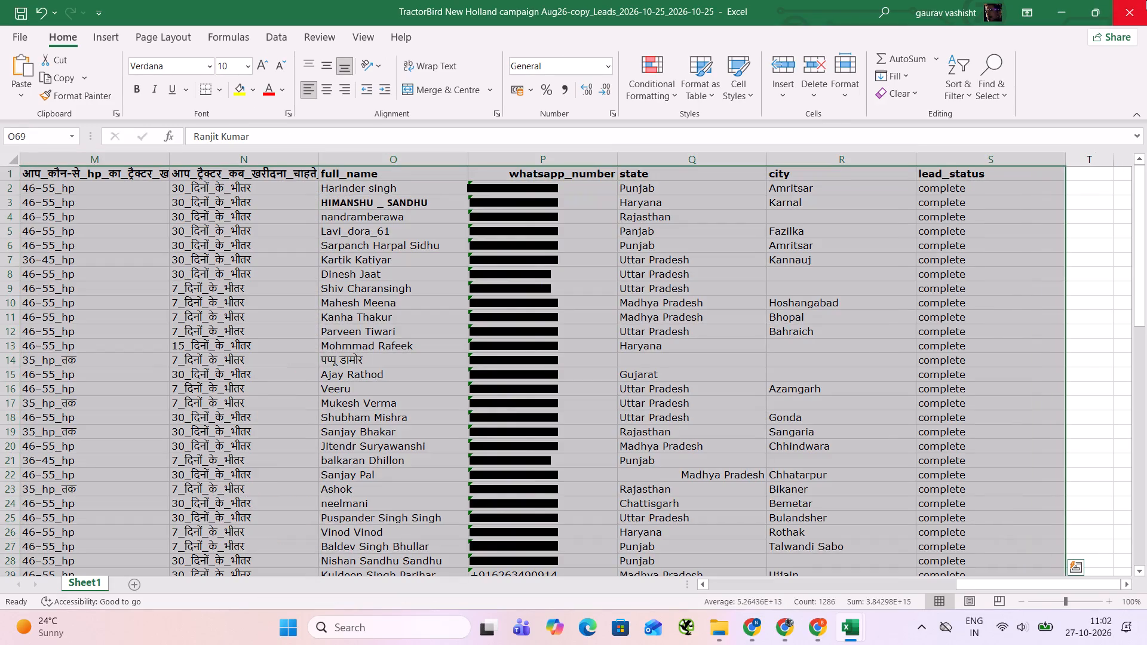
pyautogui.click(1145, 0)
pyautogui.hotkey('ctrl', 'a')
pyautogui.click(1145, 0)
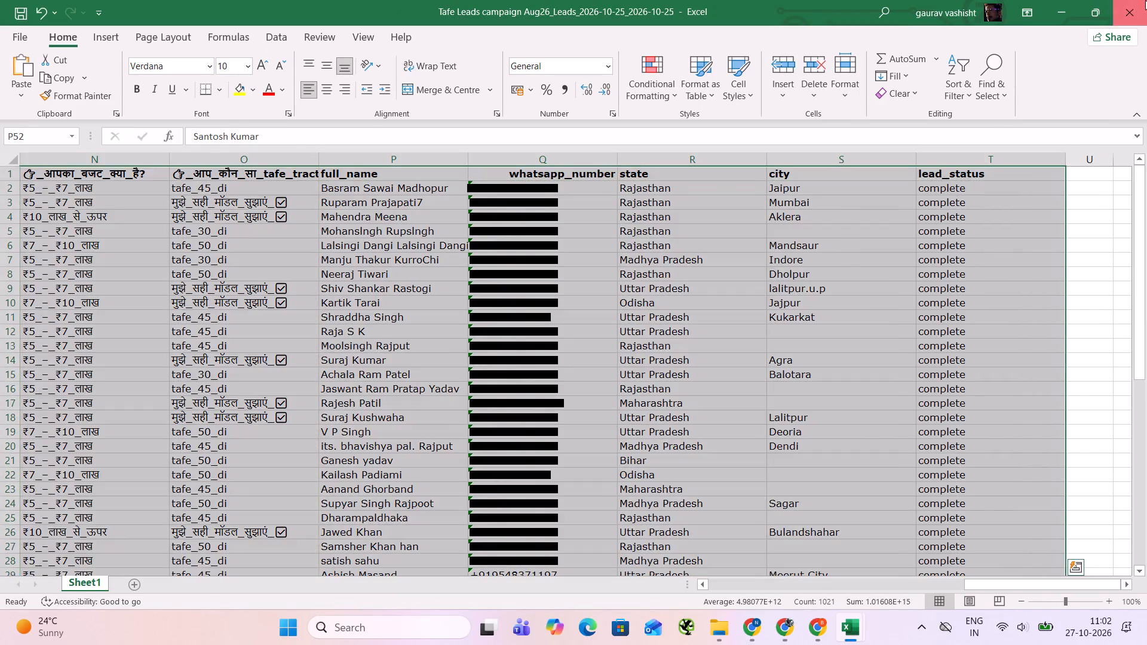
pyautogui.hotkey('ctrl', 'a')
pyautogui.click(1145, 0)
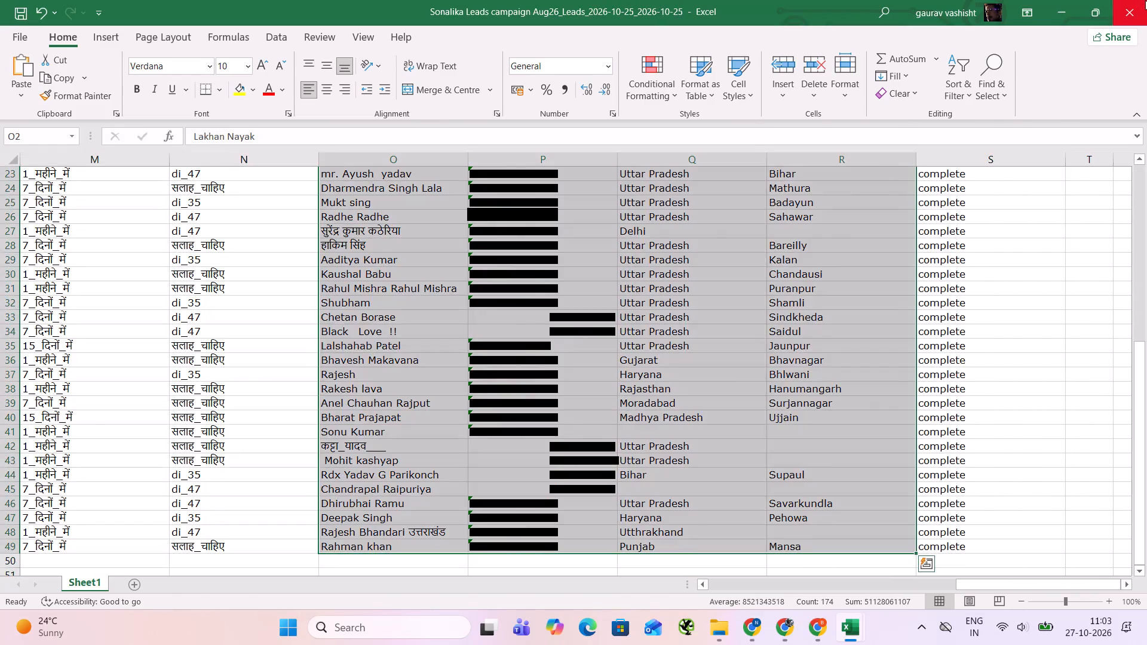
# Save and close all the open workbooks, including the Sonalika, Solis and Mahindra campaign lead files.
pyautogui.hotkey('ctrl', 'a')
pyautogui.click(1145, 0)
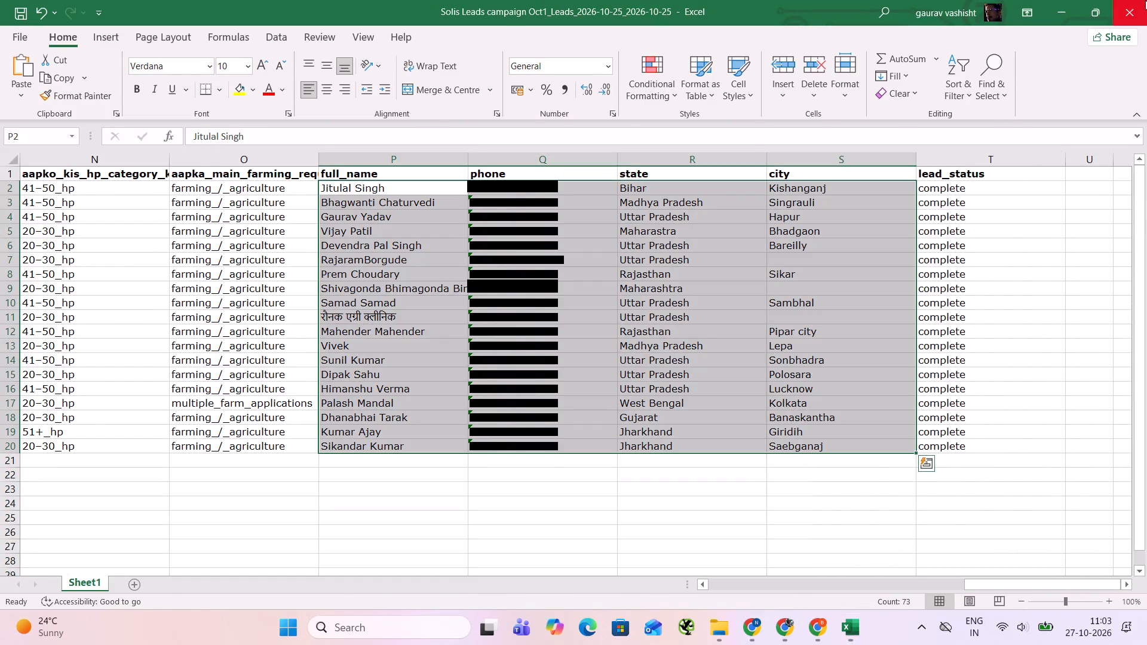
pyautogui.hotkey('ctrl', 's')
pyautogui.click(1145, 0)
pyautogui.hotkey('ctrl', 's')
pyautogui.click(1145, 0)
pyautogui.hotkey('ctrl', 's')
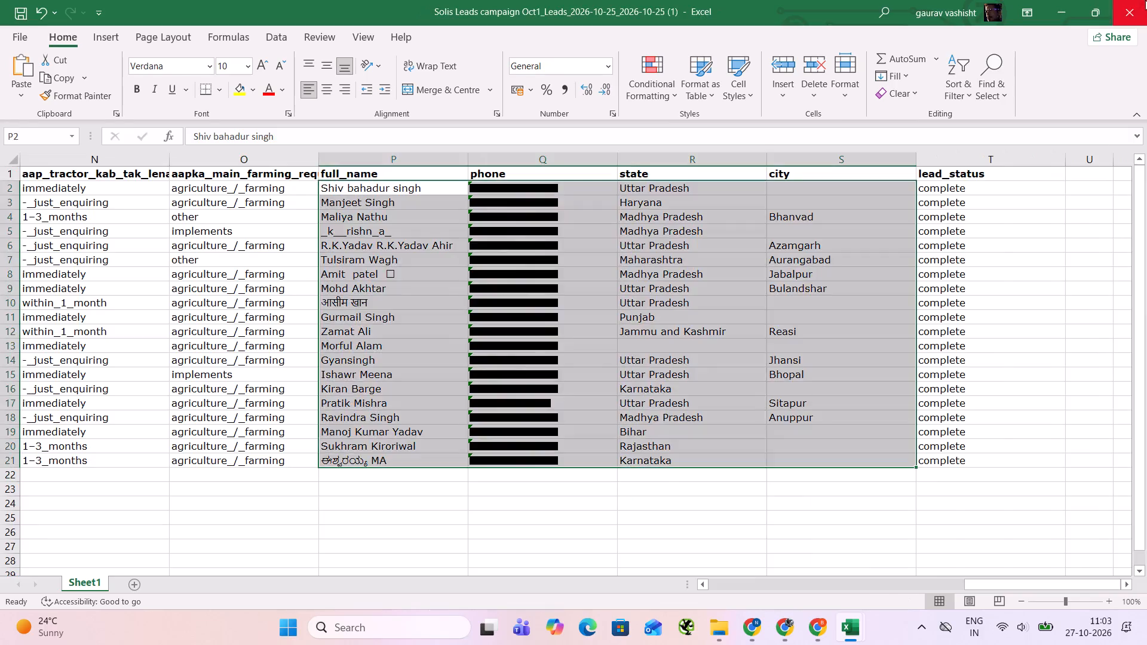
pyautogui.click(1145, 0)
pyautogui.hotkey('ctrl', 's')
pyautogui.click(1145, 0)
pyautogui.hotkey('ctrl', 's')
pyautogui.click(1145, 0)
pyautogui.hotkey('ctrl', 's')
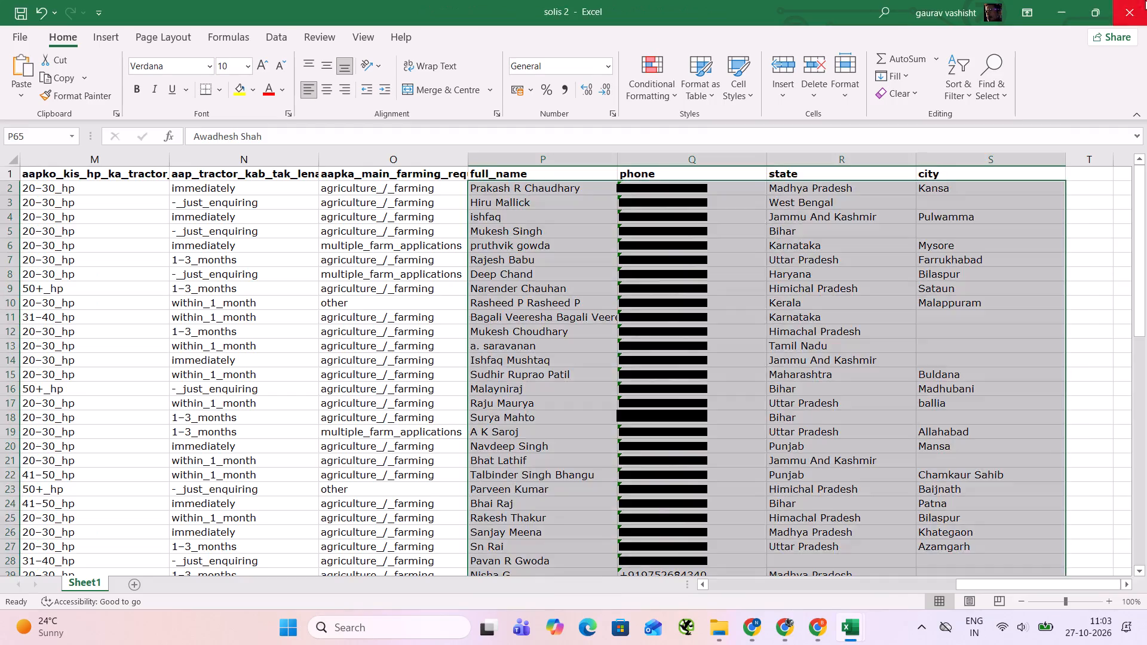
pyautogui.keyDown('ctrl'); pyautogui.click(1145, 0); pyautogui.keyUp('ctrl')
pyautogui.hotkey('ctrl', 's')
pyautogui.click(1145, 0)
pyautogui.hotkey('ctrl', 's')
pyautogui.click(1145, 0)
pyautogui.hotkey('ctrl', 's')
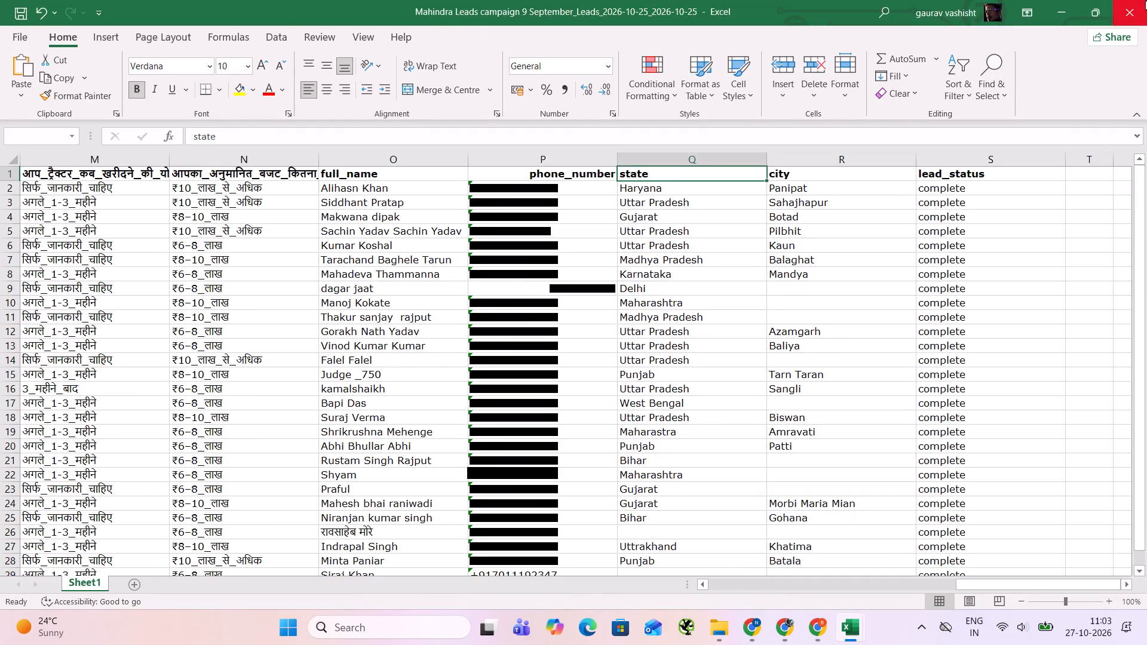
pyautogui.click(1145, 0)
pyautogui.hotkey('ctrl', 's')
pyautogui.keyDown('ctrl'); pyautogui.click(1145, 0); pyautogui.keyUp('ctrl')
pyautogui.hotkey('ctrl', 's')
pyautogui.keyDown('ctrl'); pyautogui.click(1145, 0); pyautogui.keyUp('ctrl')
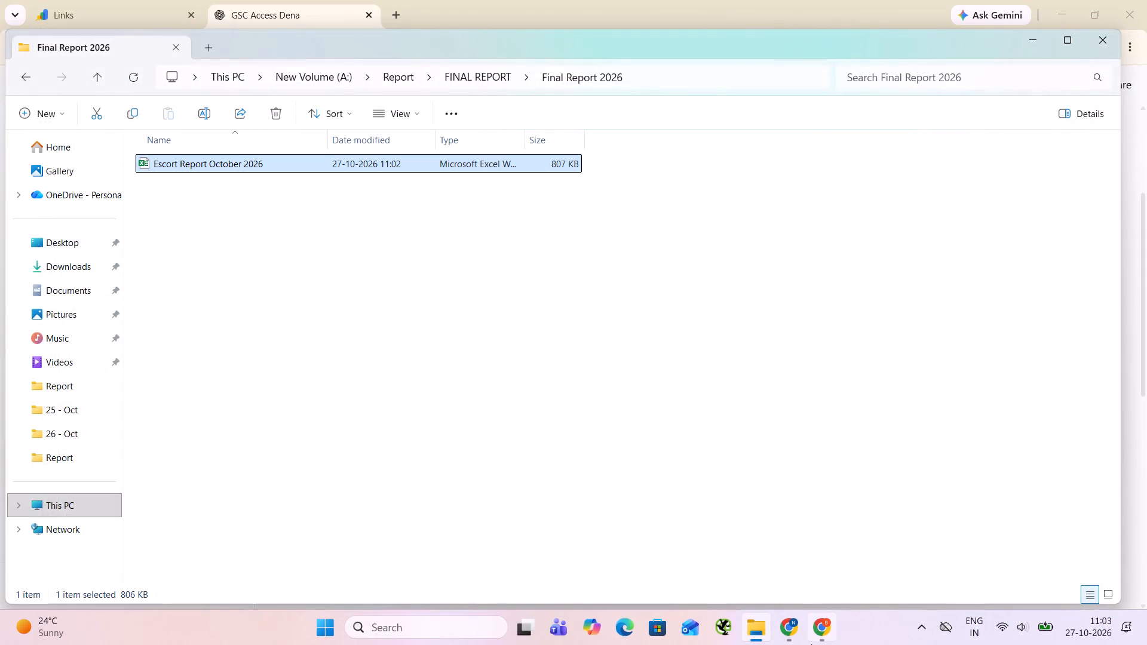
# Switch to the Chrome window showing YouTube Studio and open a new blank tab.
pyautogui.click(802, 638)
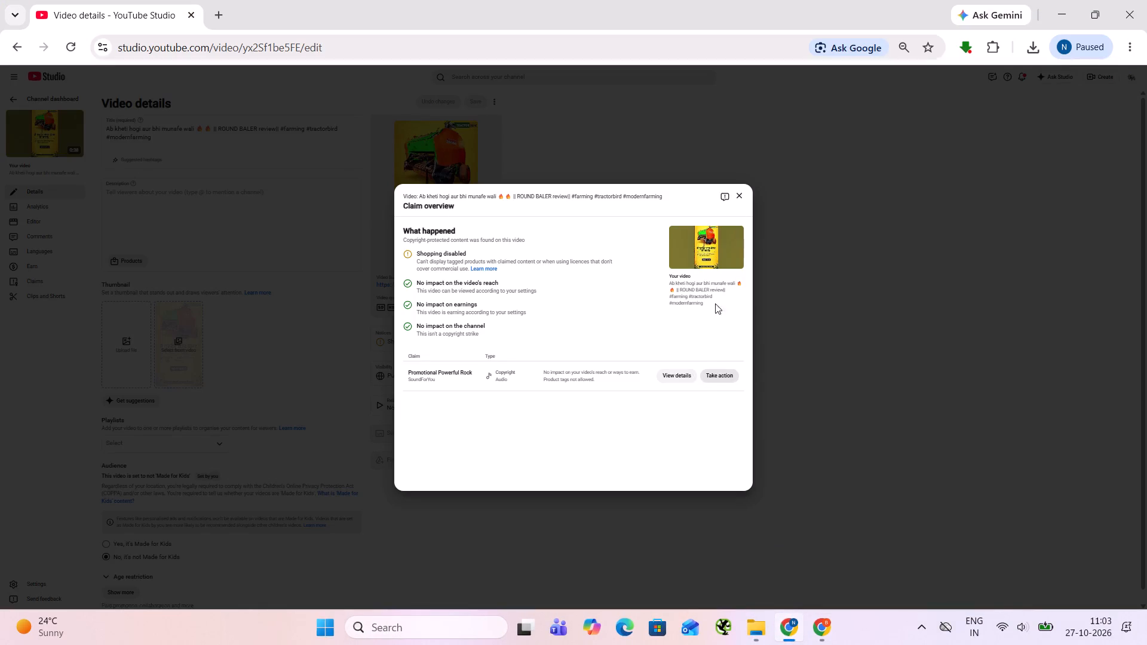
pyautogui.click(218, 13)
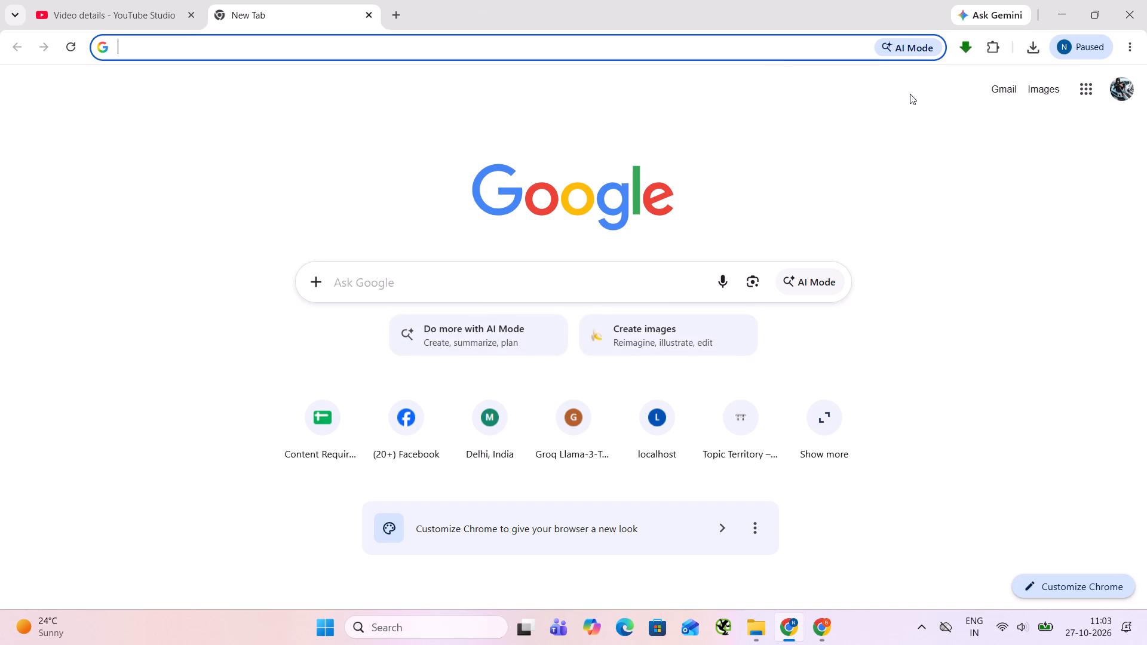
# Open Google Images in the new tab and switch the signed-in Google account to MeriKheti.
pyautogui.click(1031, 86)
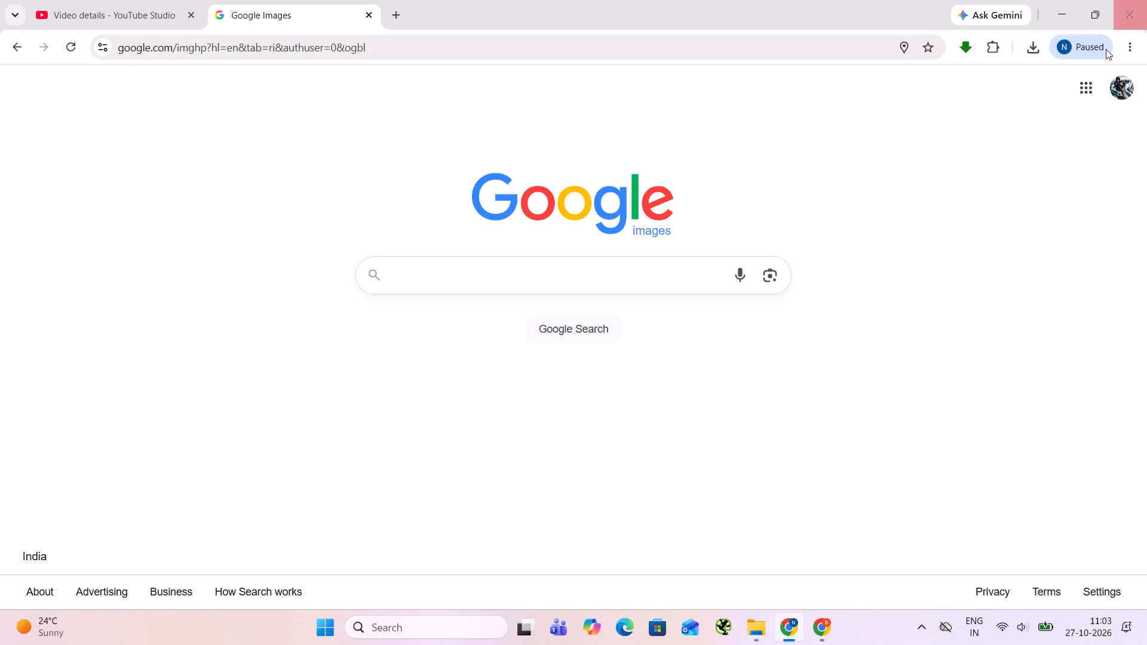
pyautogui.click(1113, 72)
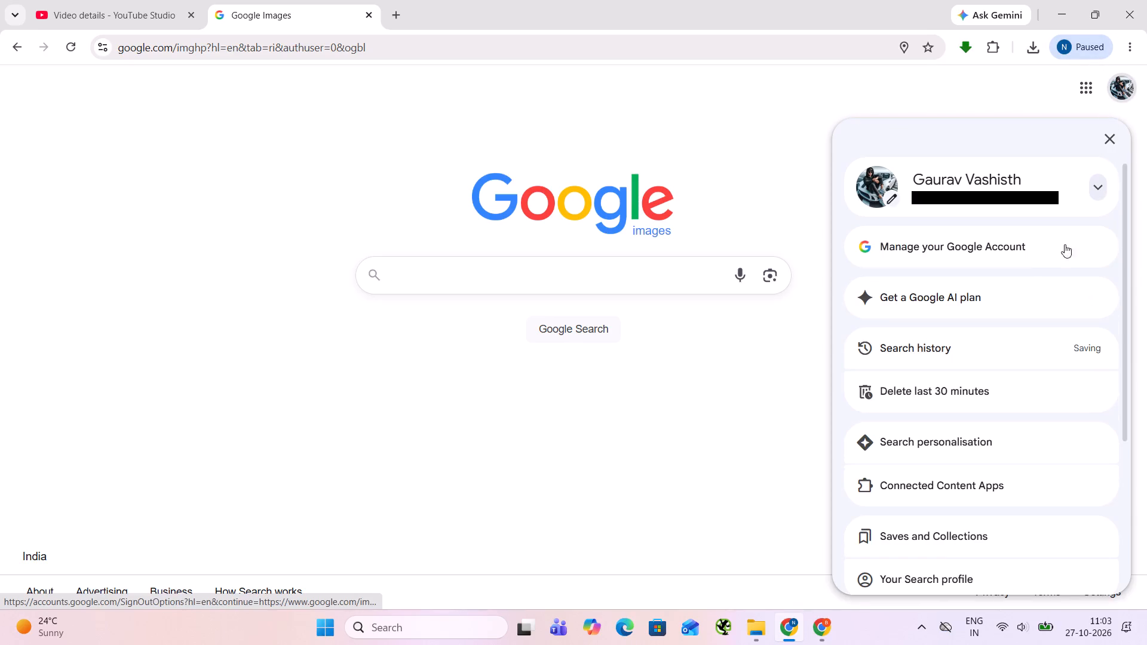
pyautogui.click(1082, 185)
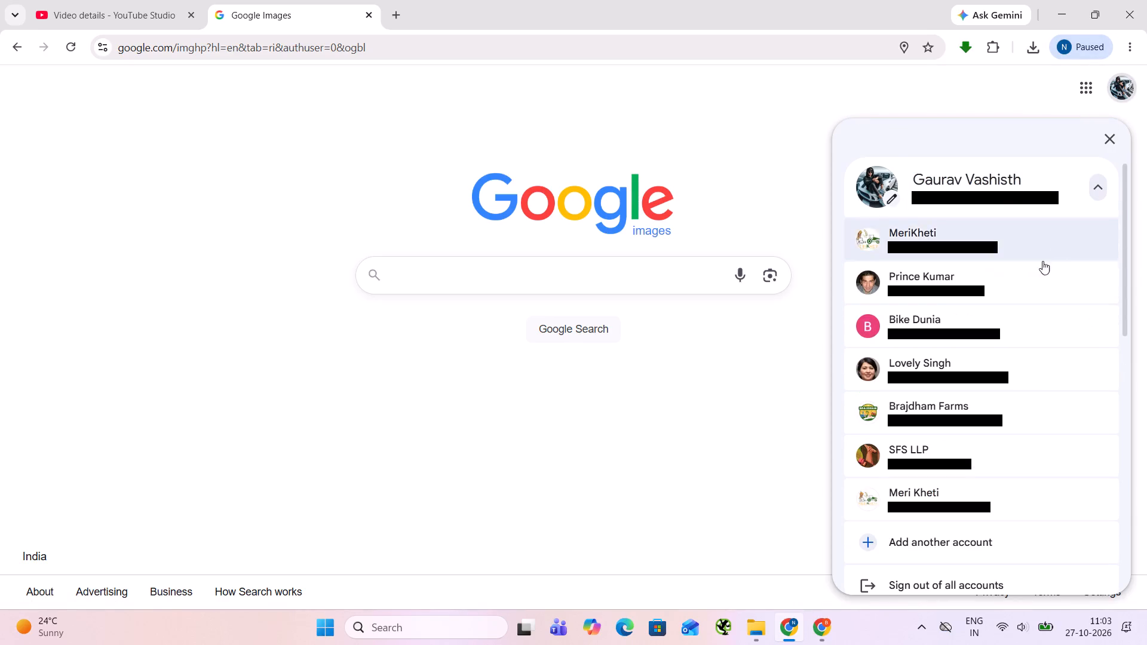
pyautogui.click(982, 241)
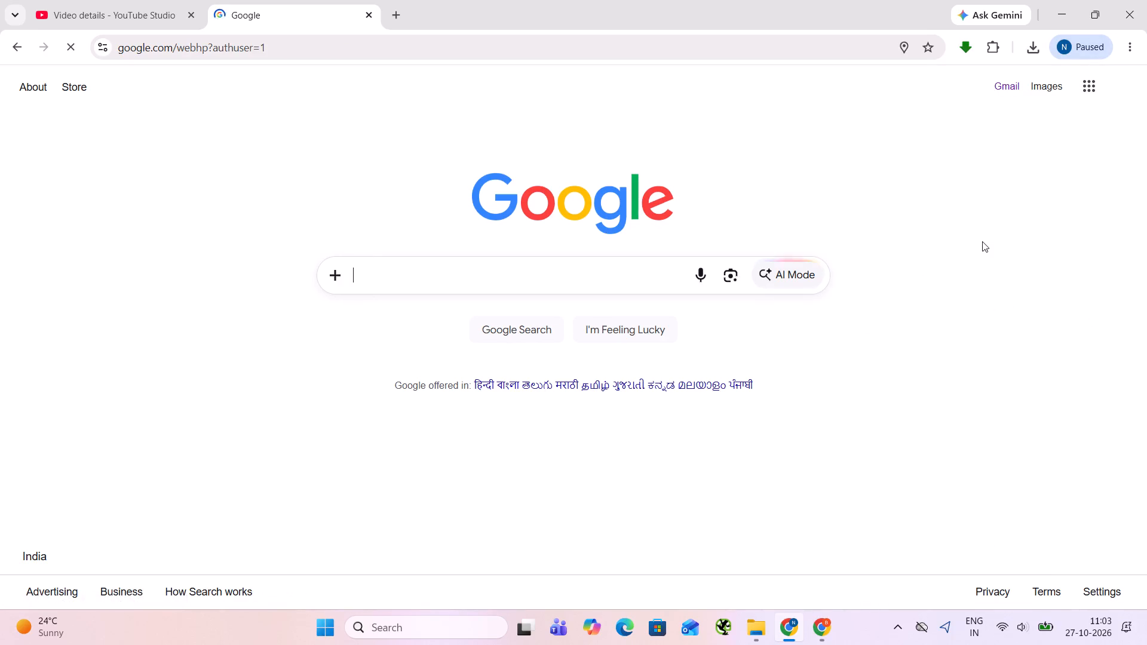
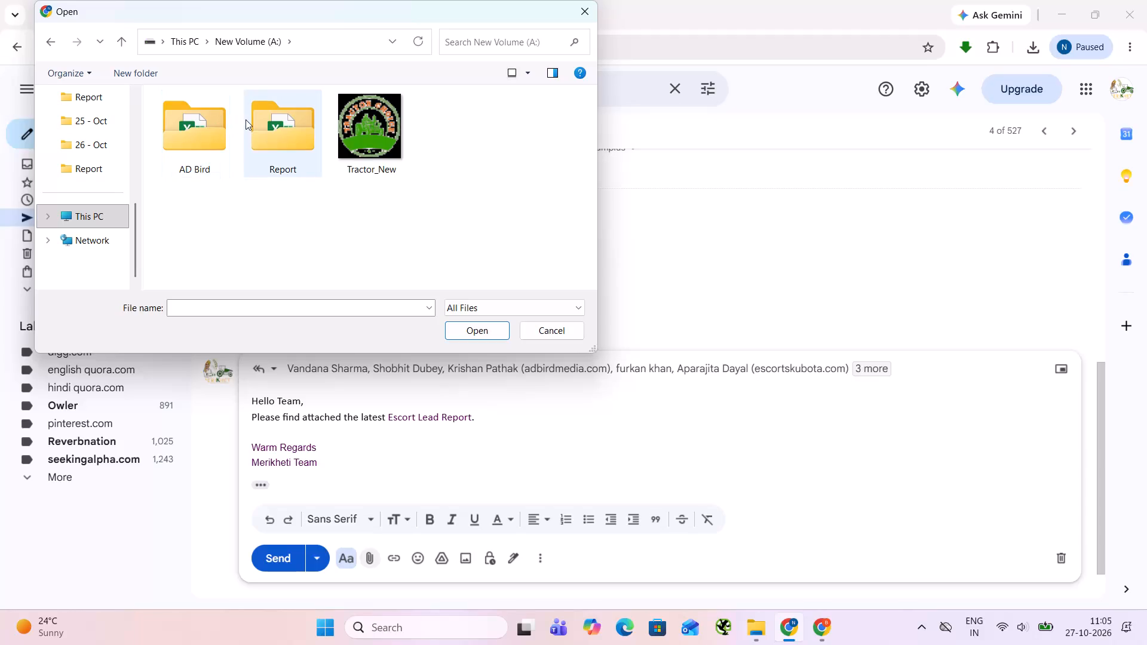
# For the Escort Lead Report reply's attachment, open the Final Report 2026 folder inside Report > FINAL REPORT on New Volume (A:).
pyautogui.doubleClick(272, 118)
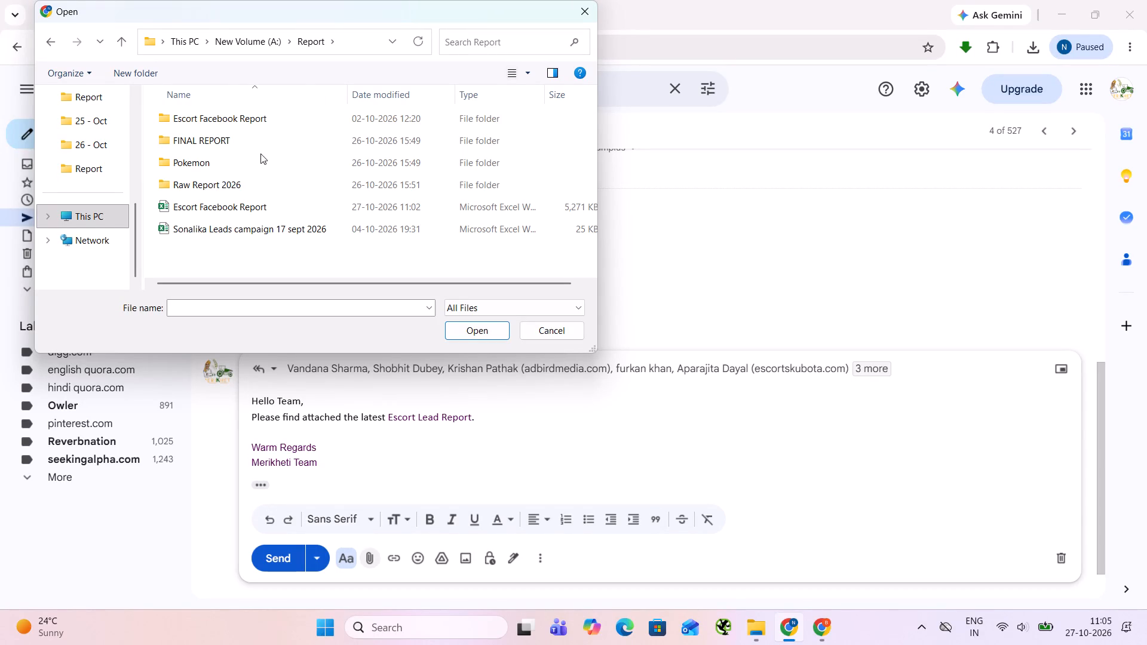
pyautogui.click(254, 148)
pyautogui.click(254, 148)
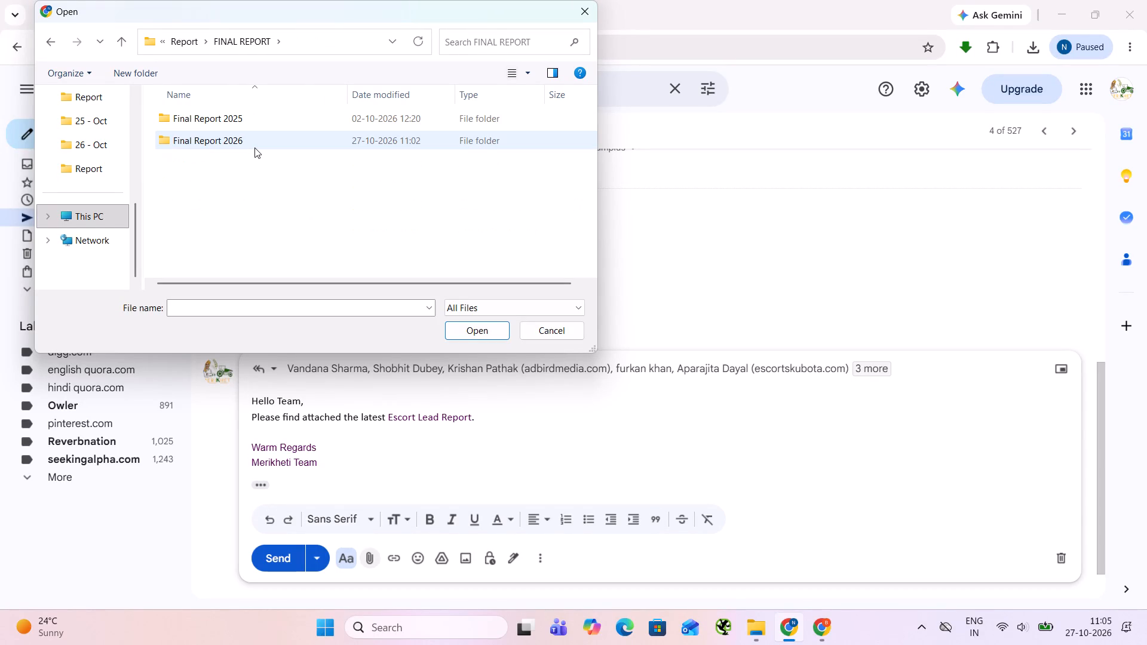
pyautogui.doubleClick(255, 145)
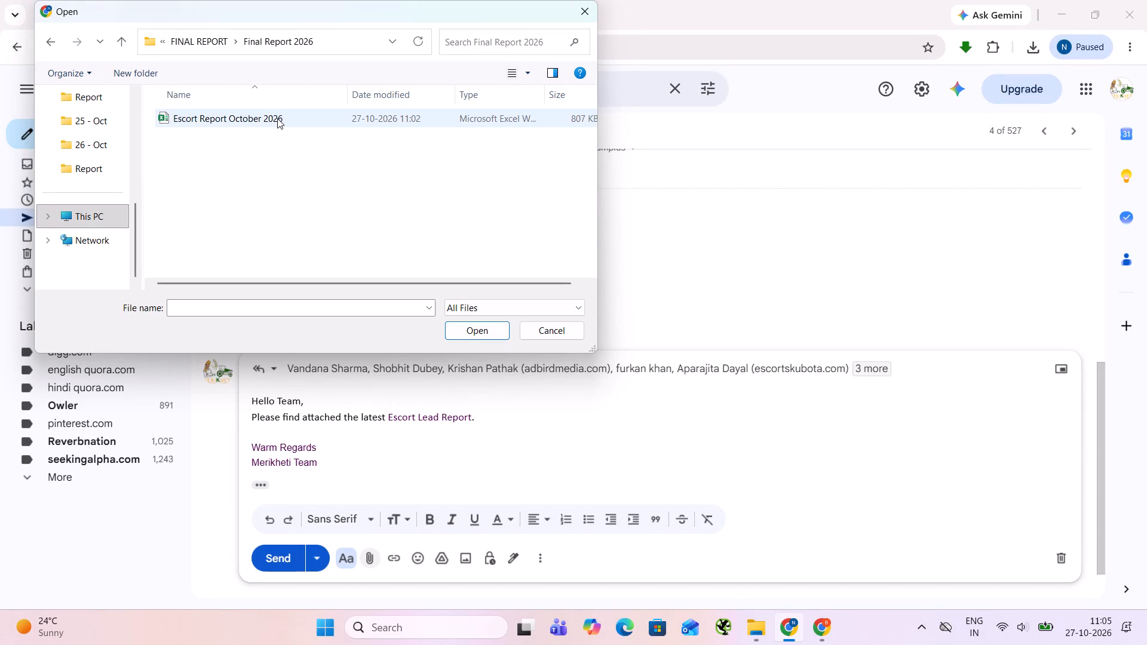